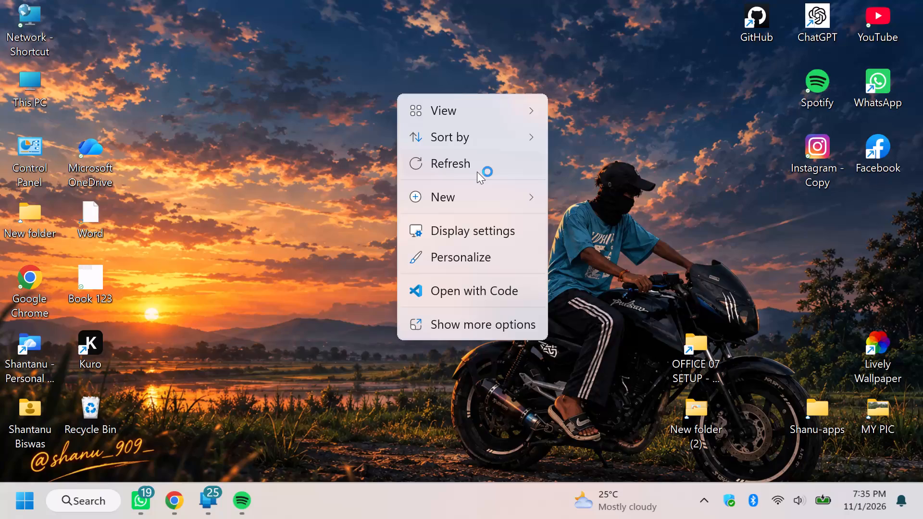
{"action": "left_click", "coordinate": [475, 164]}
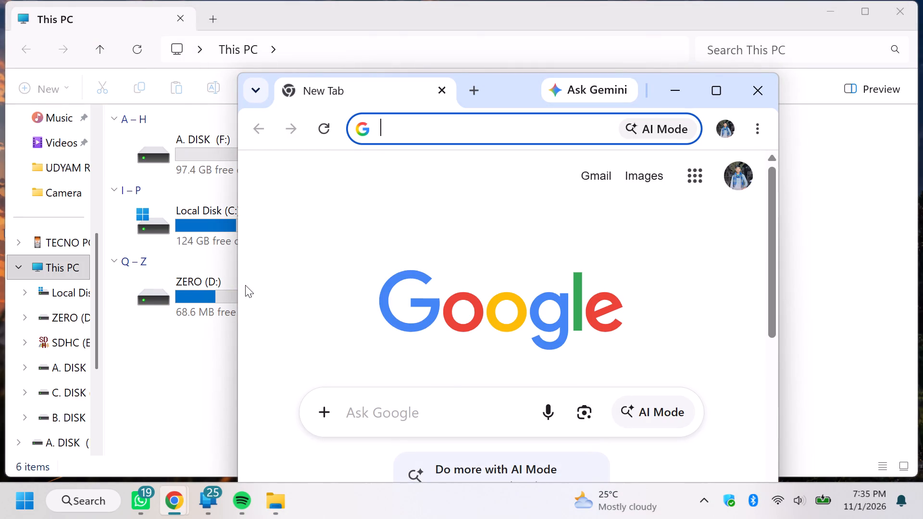
Search Google for khatabook, open the Khatabook site from the results and maximize the browser window.
{"action": "type", "text": "khata"}
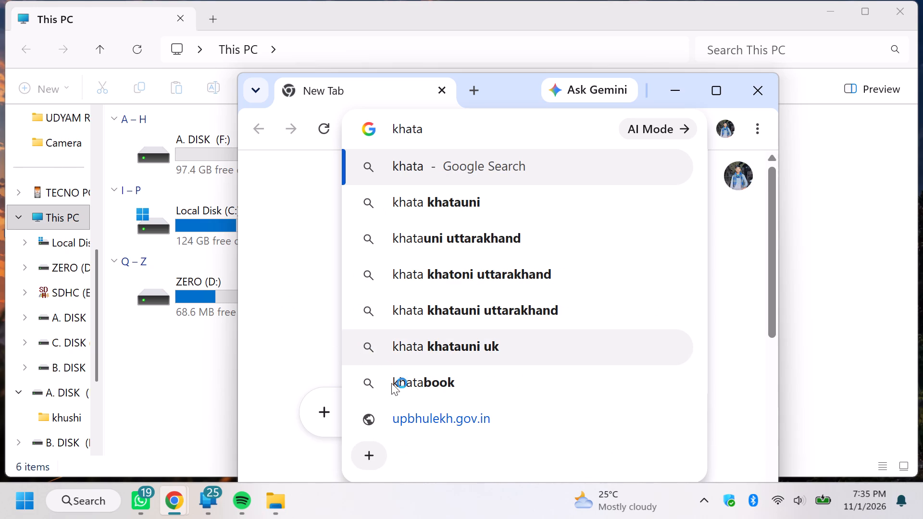
{"action": "left_click", "coordinate": [422, 385]}
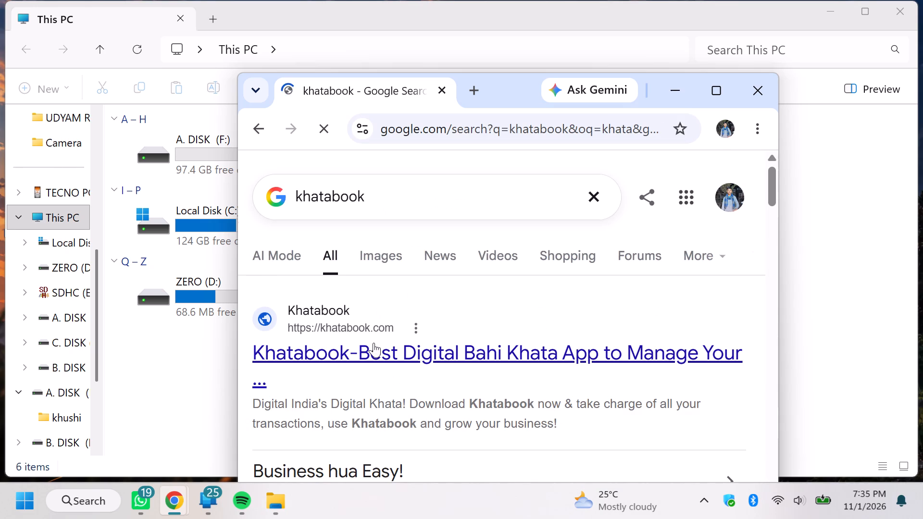
{"action": "left_click", "coordinate": [380, 347]}
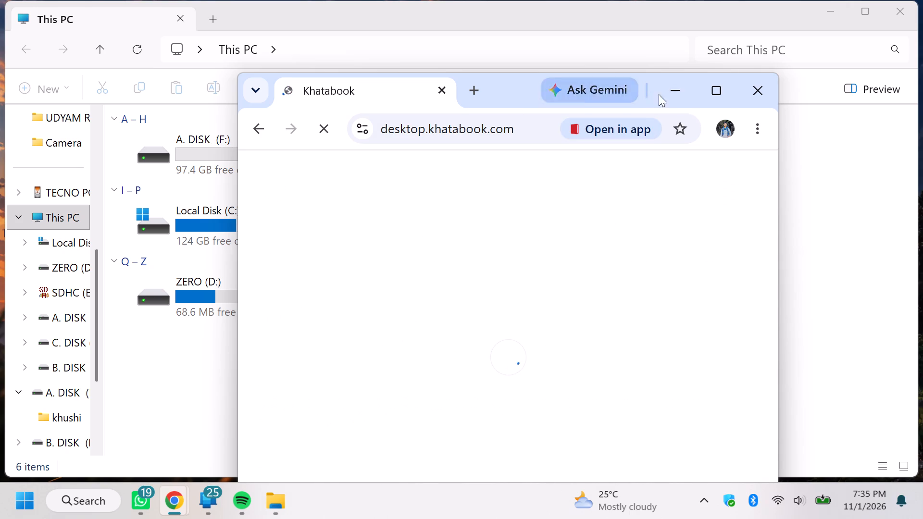
{"action": "left_click", "coordinate": [710, 101]}
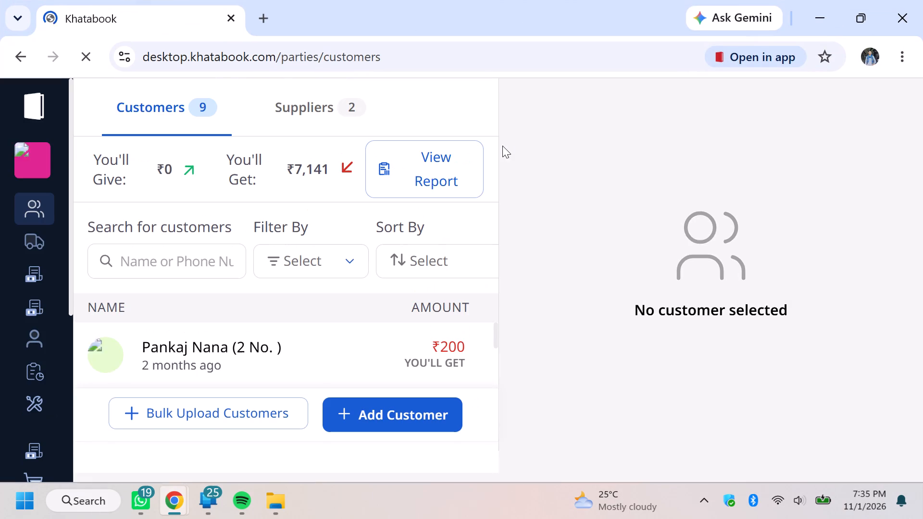
Switch the active Khatabook business from the current book to Shantanu.
{"action": "scroll", "coordinate": [502, 146], "scroll_direction": "down", "scroll_amount": 1}
{"action": "scroll", "coordinate": [263, 188], "scroll_direction": "down", "scroll_amount": 1}
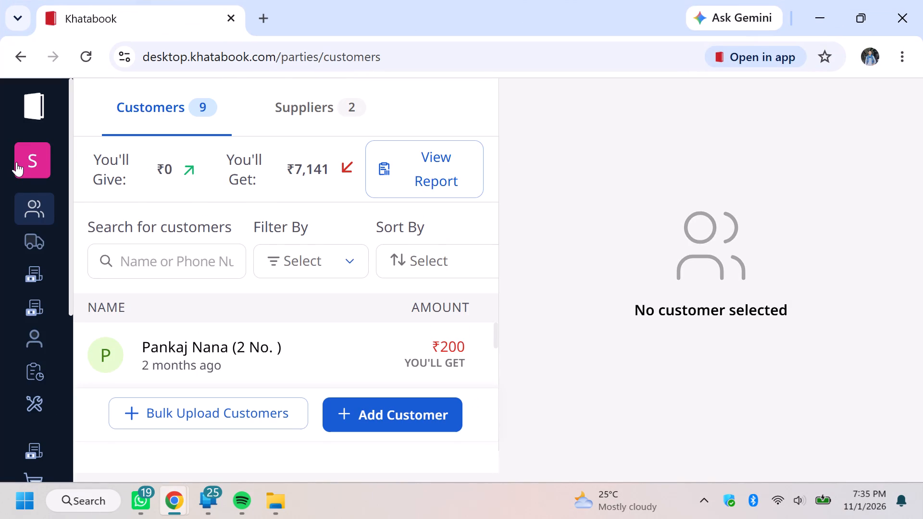
{"action": "left_click", "coordinate": [22, 158]}
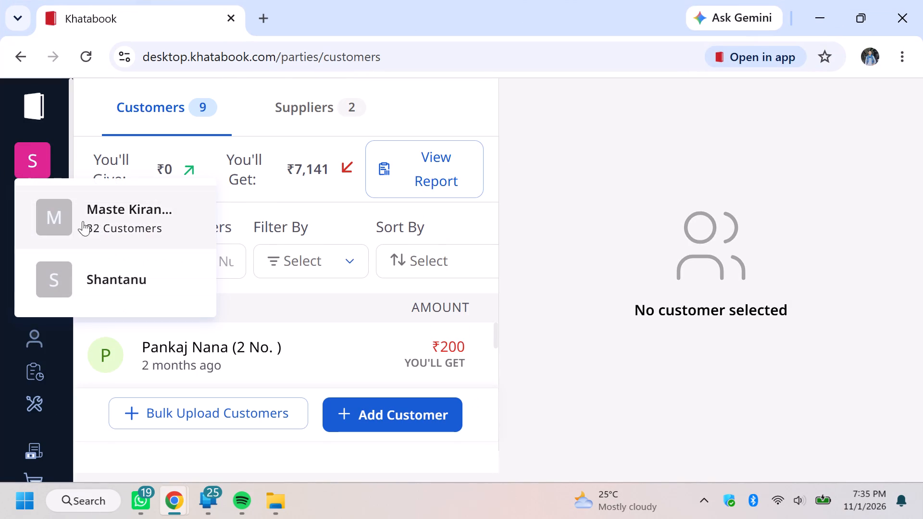
{"action": "left_click", "coordinate": [118, 275]}
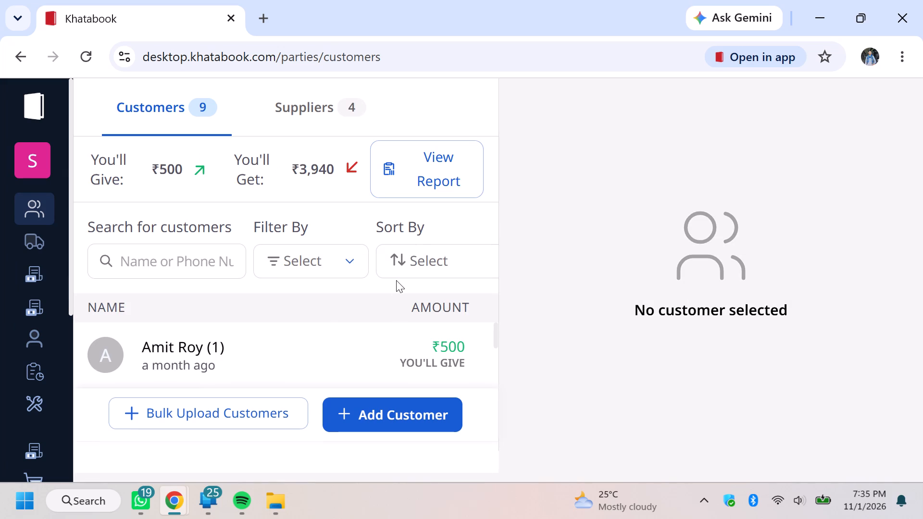
Display the Shantanu book's customer list in full-screen view.
{"action": "scroll", "coordinate": [245, 357], "scroll_direction": "down", "scroll_amount": 4}
{"action": "scroll", "coordinate": [211, 348], "scroll_direction": "up", "scroll_amount": 6}
{"action": "key", "text": "F11"}
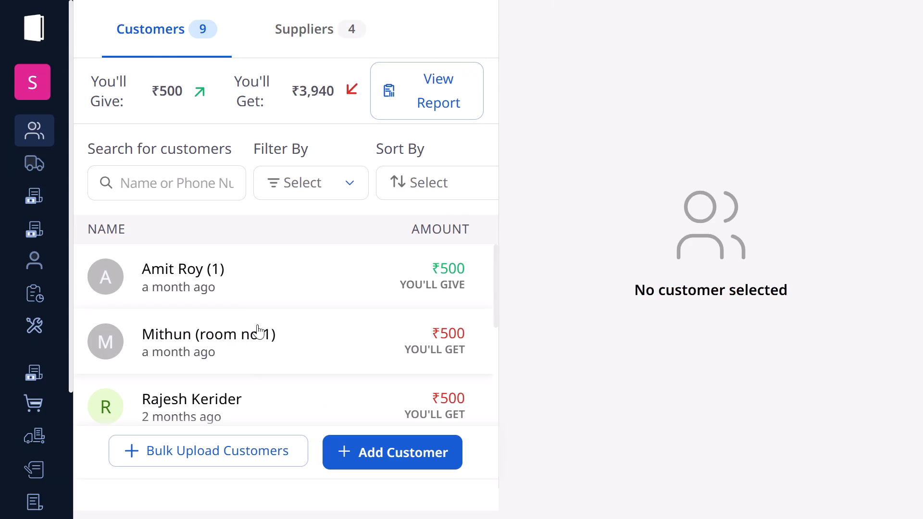
{"action": "left_click", "coordinate": [173, 337]}
{"action": "scroll", "coordinate": [669, 347], "scroll_direction": "down", "scroll_amount": 2}
{"action": "scroll", "coordinate": [666, 327], "scroll_direction": "up", "scroll_amount": 2}
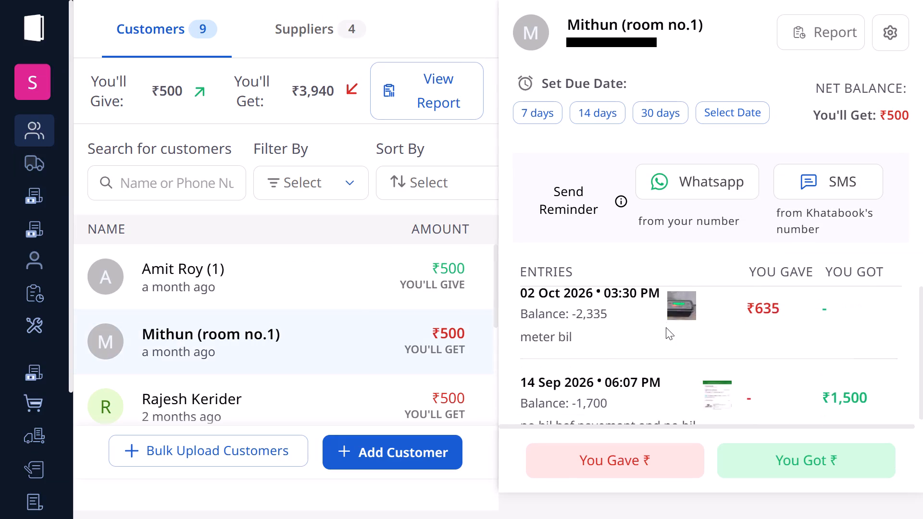
{"action": "scroll", "coordinate": [666, 327], "scroll_direction": "up", "scroll_amount": 1}
{"action": "scroll", "coordinate": [666, 327], "scroll_direction": "down", "scroll_amount": 4}
{"action": "scroll", "coordinate": [666, 324], "scroll_direction": "up", "scroll_amount": 4}
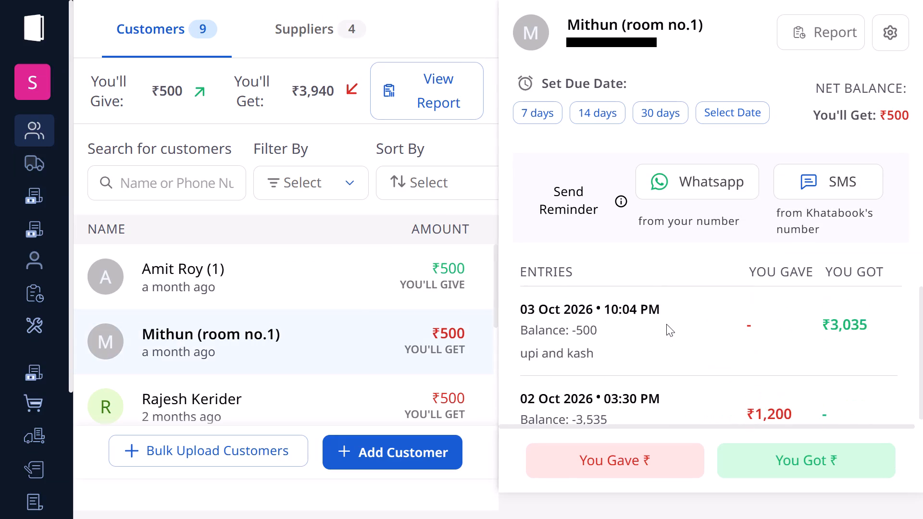
{"action": "scroll", "coordinate": [667, 323], "scroll_direction": "up", "scroll_amount": 2}
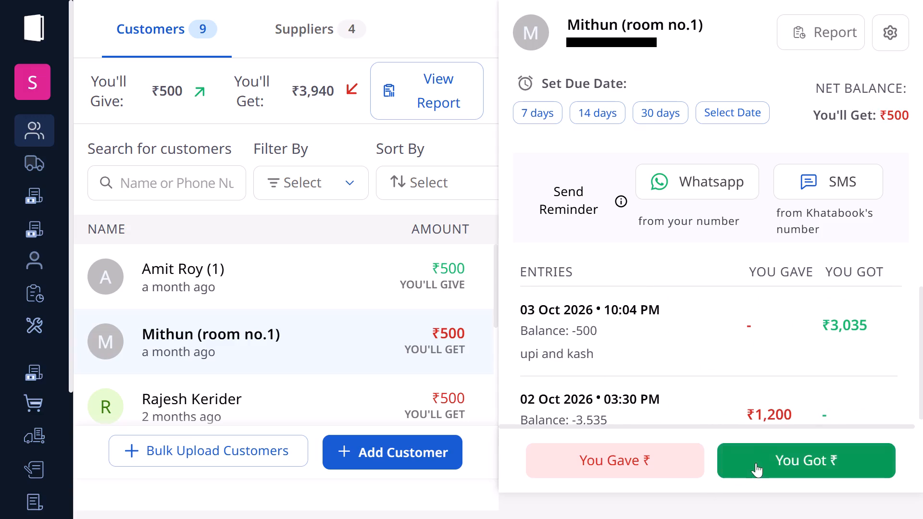
{"action": "scroll", "coordinate": [657, 250], "scroll_direction": "up", "scroll_amount": 2}
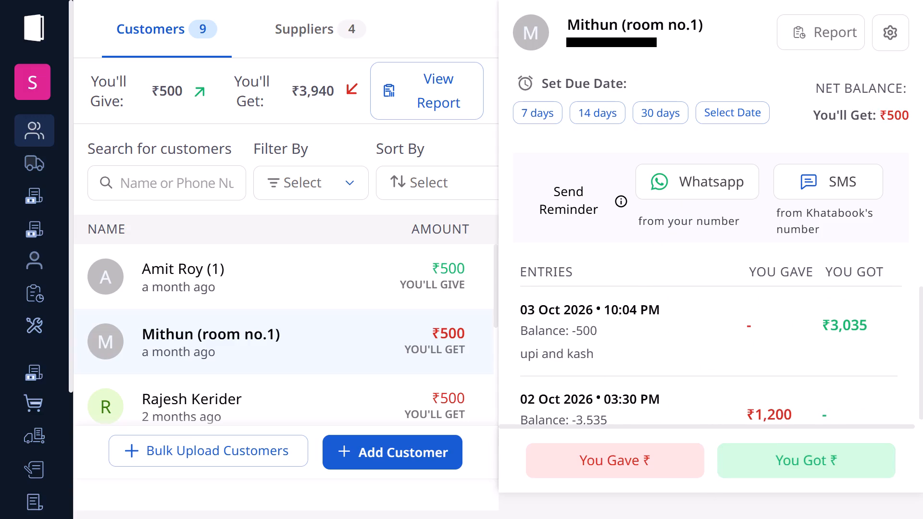
{"action": "left_click", "coordinate": [590, 42]}
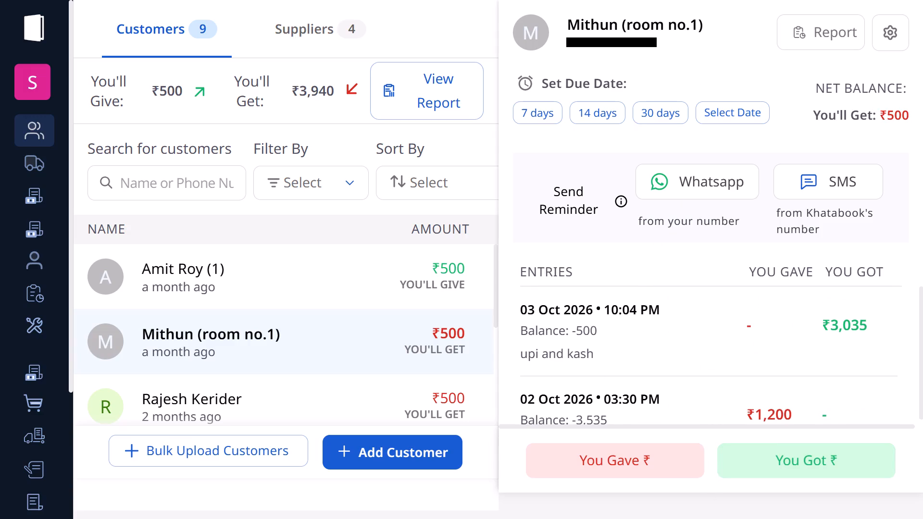
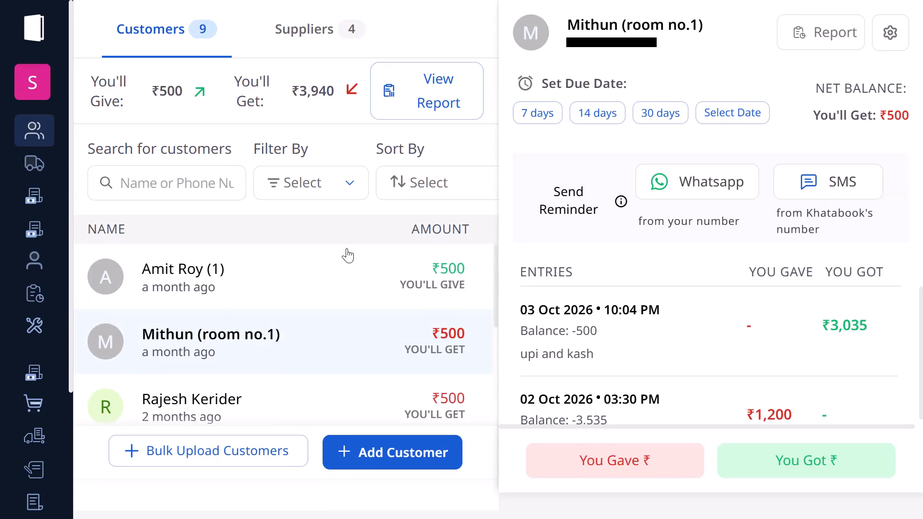
Open the ledger of the customer listed directly below Mithun (room no.1) in the customer list.
{"action": "scroll", "coordinate": [328, 257], "scroll_direction": "down", "scroll_amount": 1}
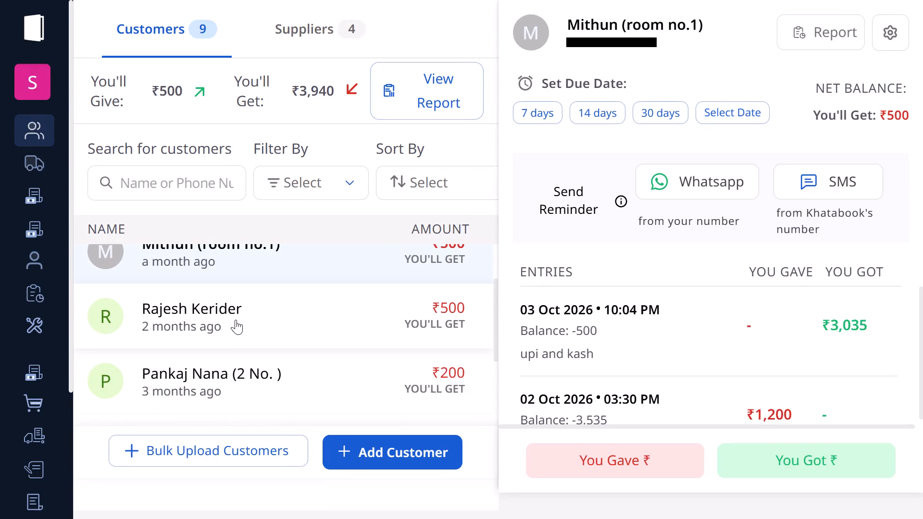
{"action": "scroll", "coordinate": [317, 314], "scroll_direction": "down", "scroll_amount": 1}
{"action": "scroll", "coordinate": [317, 314], "scroll_direction": "up", "scroll_amount": 1}
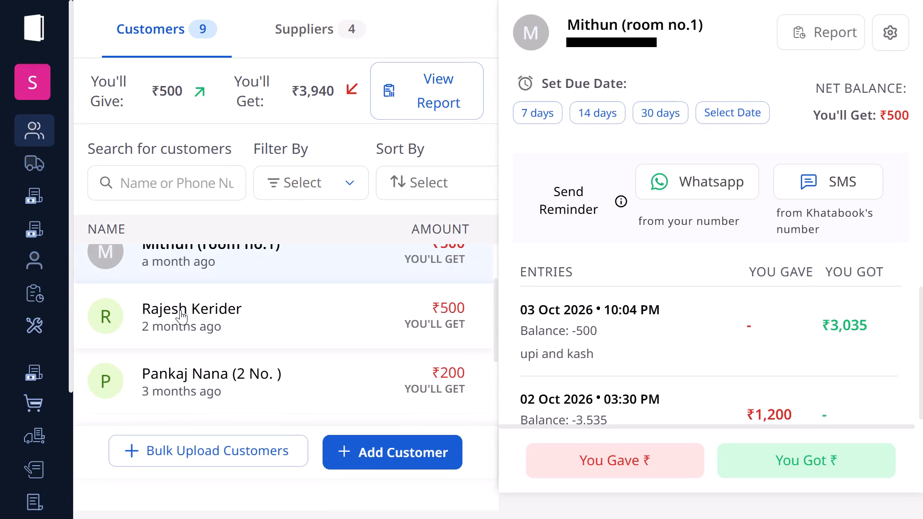
{"action": "left_click", "coordinate": [180, 310]}
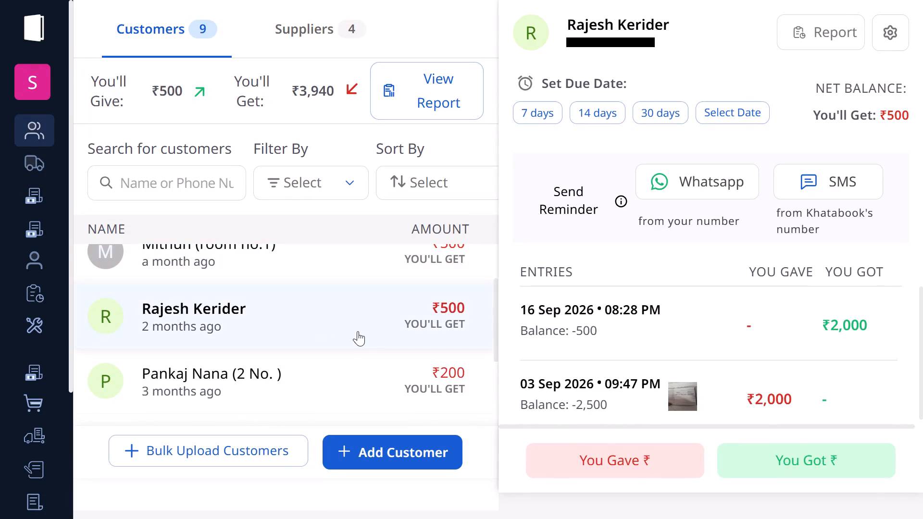
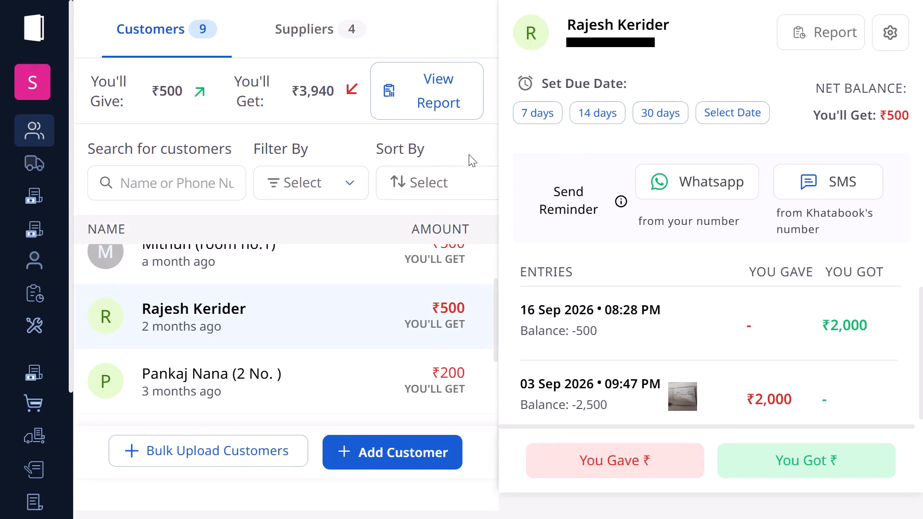
Switch to the supplier list and open the ledger of the first supplier in it.
{"action": "scroll", "coordinate": [444, 148], "scroll_direction": "up", "scroll_amount": 3}
{"action": "scroll", "coordinate": [287, 93], "scroll_direction": "up", "scroll_amount": 3}
{"action": "left_click", "coordinate": [310, 25]}
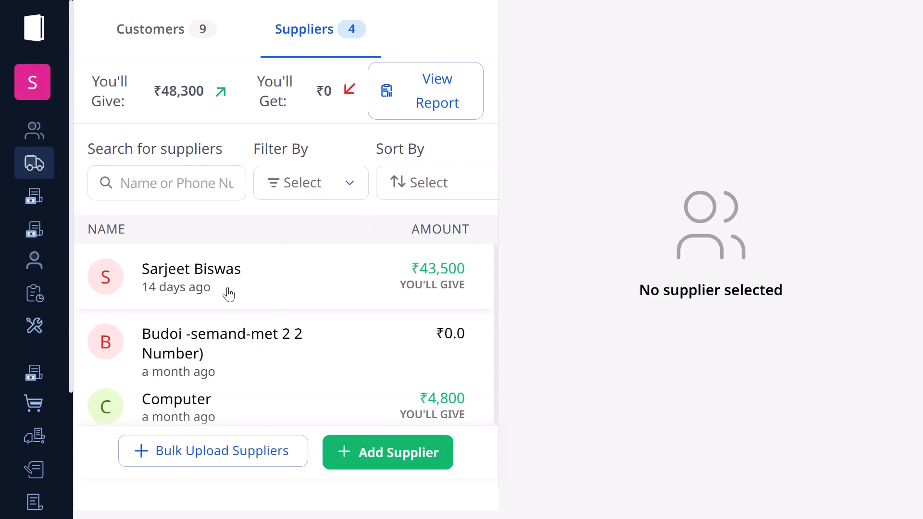
{"action": "left_click", "coordinate": [229, 262]}
{"action": "scroll", "coordinate": [689, 211], "scroll_direction": "up", "scroll_amount": 4}
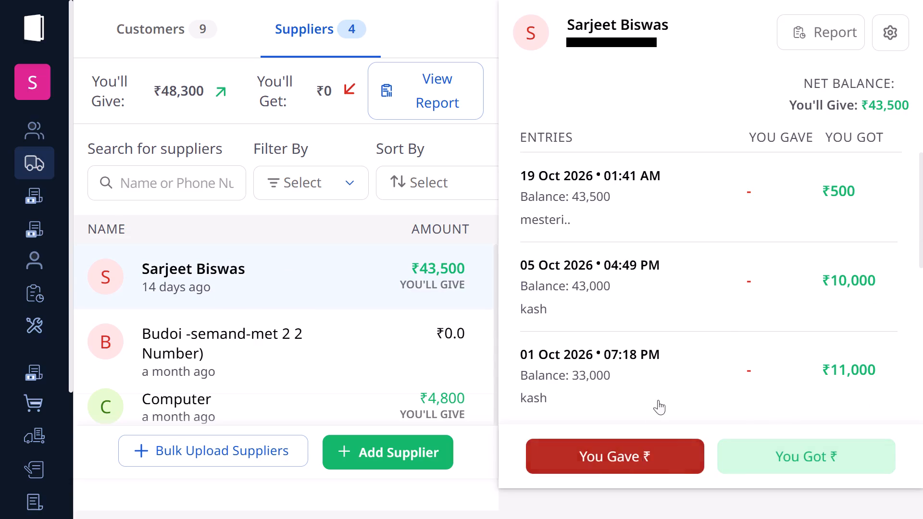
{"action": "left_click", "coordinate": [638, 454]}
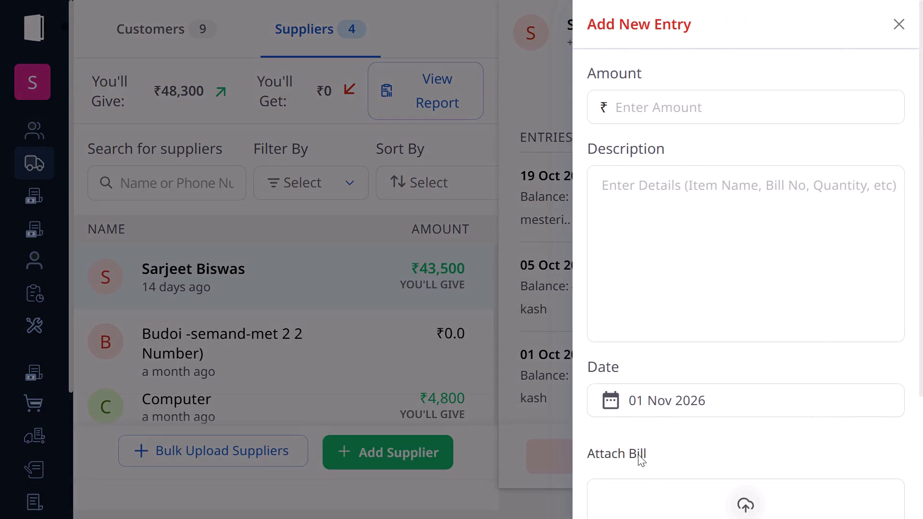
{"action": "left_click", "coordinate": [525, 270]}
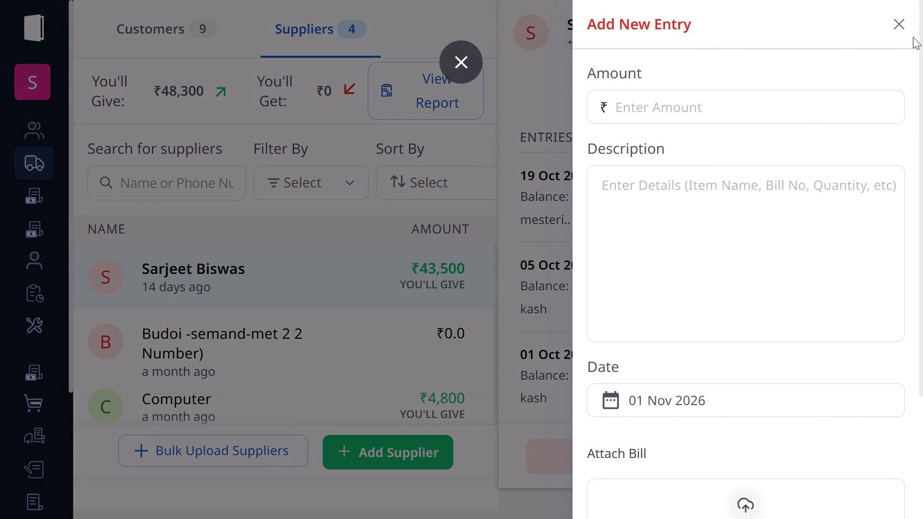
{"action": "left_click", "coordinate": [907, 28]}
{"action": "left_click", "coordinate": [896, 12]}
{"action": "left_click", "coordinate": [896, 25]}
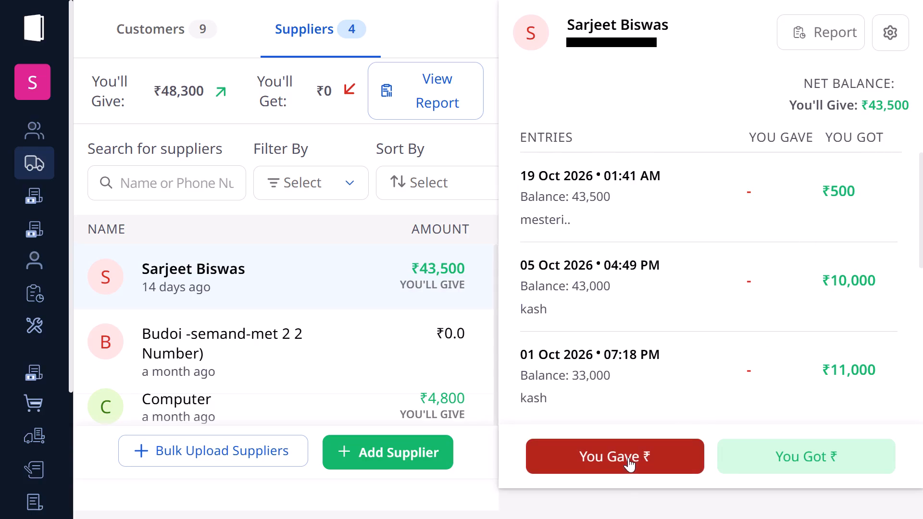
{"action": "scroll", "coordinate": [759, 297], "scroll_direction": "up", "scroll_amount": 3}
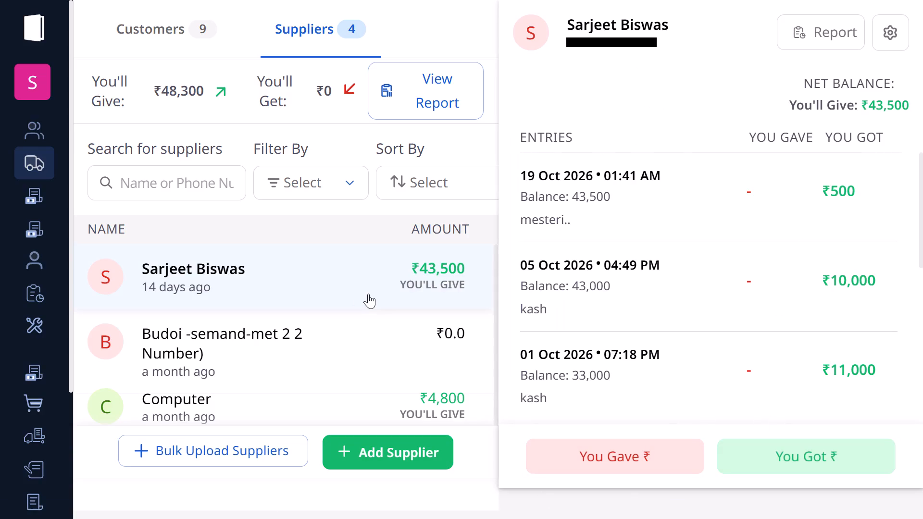
Open Calculator and snap its window to a quarter of the screen, keeping the supplier's ledger in view.
{"action": "key", "text": "c"}
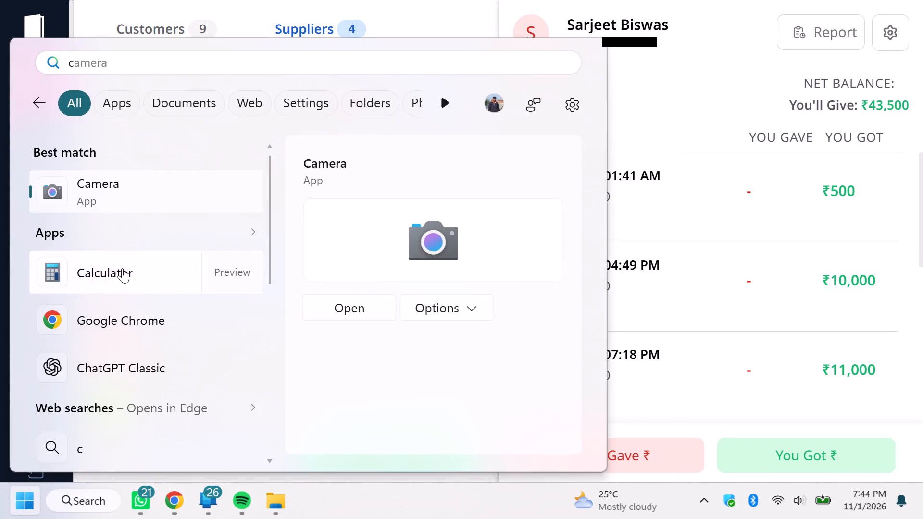
{"action": "left_click", "coordinate": [122, 268]}
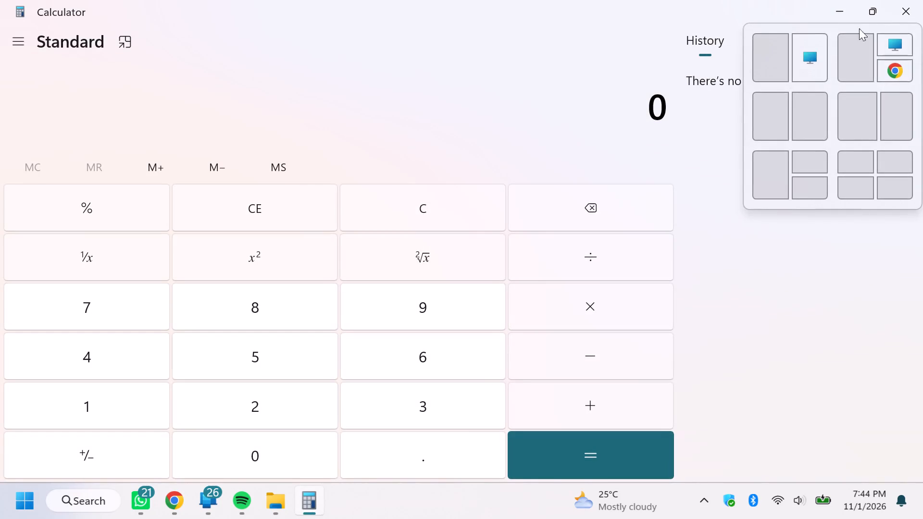
{"action": "left_click", "coordinate": [856, 162]}
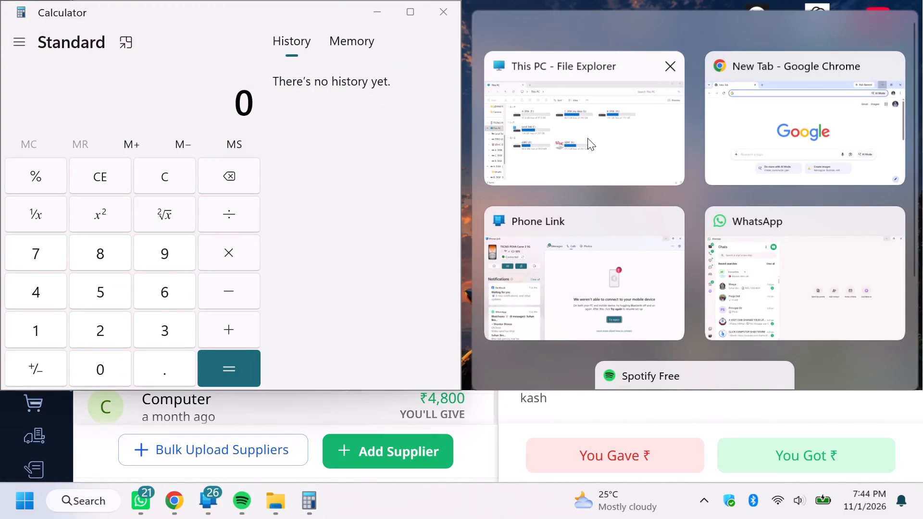
{"action": "left_click", "coordinate": [508, 429]}
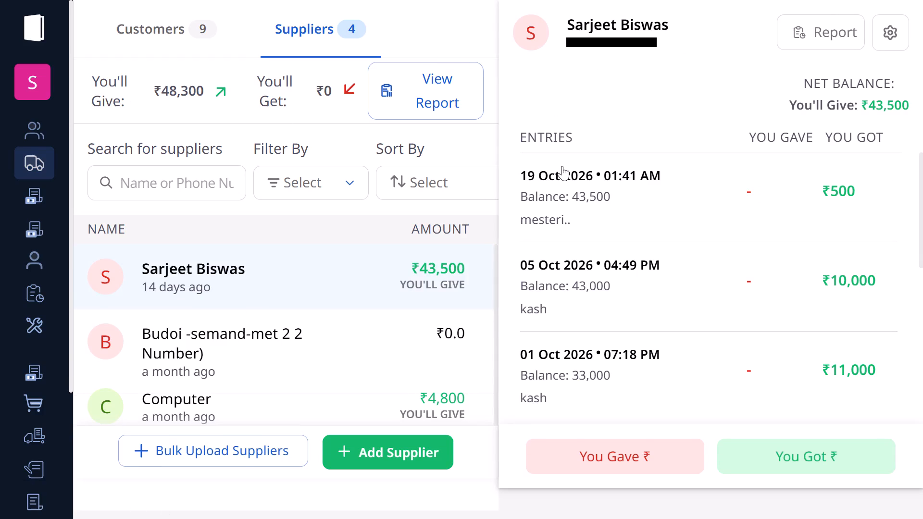
Exit the full-screen view and switch to Calculator, keeping the supplier's ledger visible beside it.
{"action": "key", "text": "F11"}
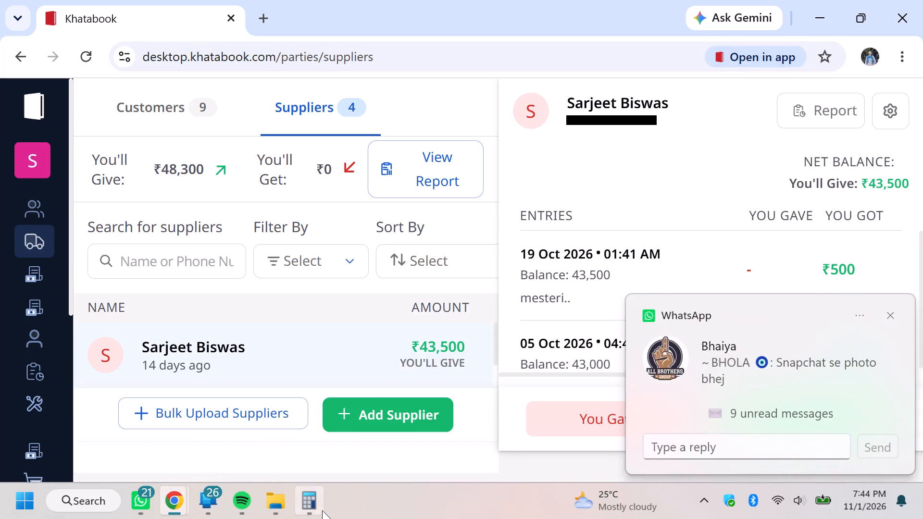
{"action": "left_click", "coordinate": [295, 424]}
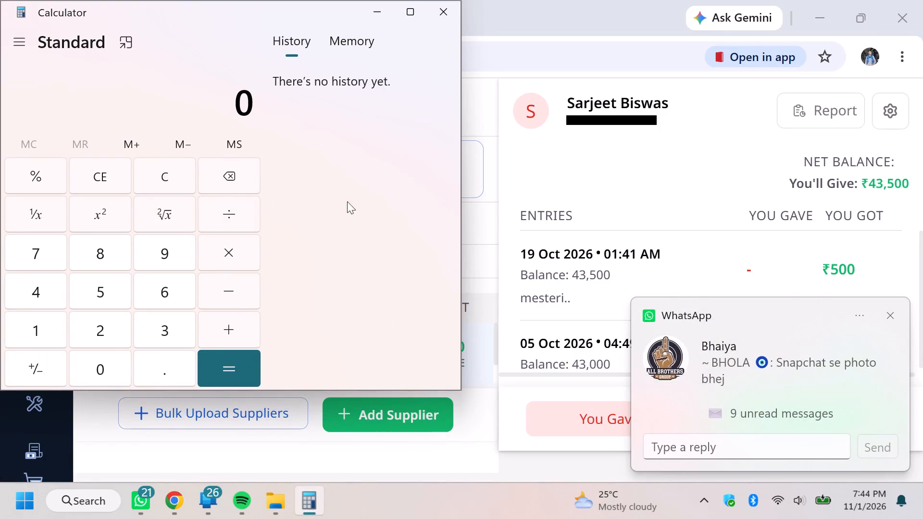
Dismiss the WhatsApp notification covering the supplier's ledger entries.
{"action": "scroll", "coordinate": [540, 206], "scroll_direction": "down", "scroll_amount": 2}
{"action": "scroll", "coordinate": [602, 216], "scroll_direction": "up", "scroll_amount": 1}
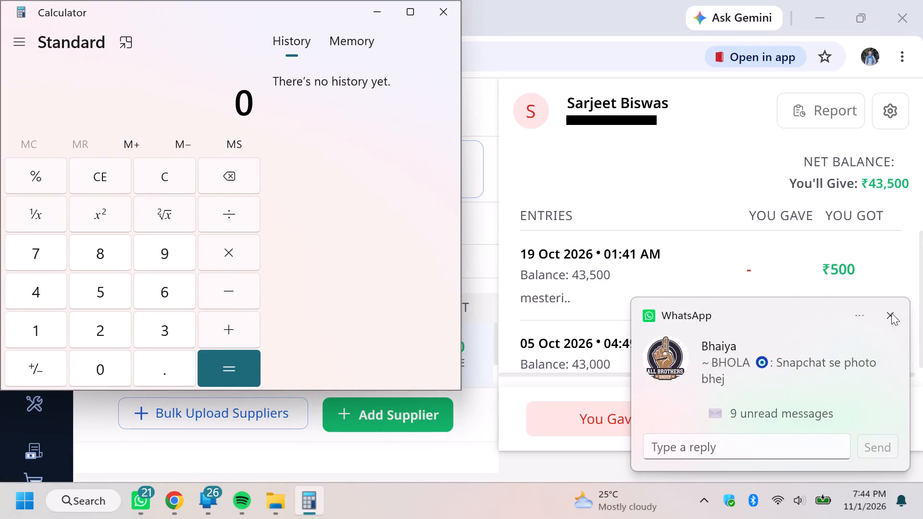
{"action": "left_click", "coordinate": [891, 313]}
Review the supplier's ledger entries from the newest back to the September payments, checking their amounts and balances.
{"action": "scroll", "coordinate": [765, 294], "scroll_direction": "down", "scroll_amount": 1}
{"action": "scroll", "coordinate": [694, 270], "scroll_direction": "down", "scroll_amount": 2}
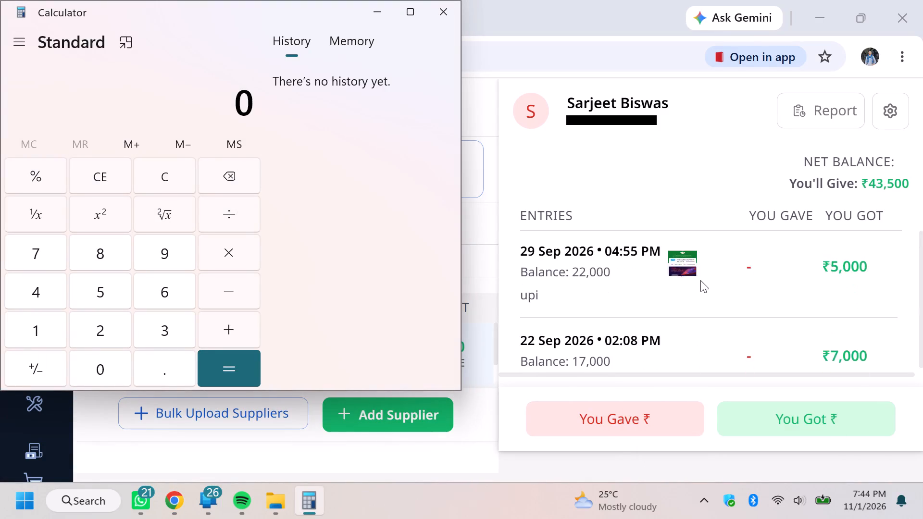
{"action": "scroll", "coordinate": [700, 280], "scroll_direction": "down", "scroll_amount": 1}
{"action": "scroll", "coordinate": [700, 281], "scroll_direction": "up", "scroll_amount": 1}
{"action": "scroll", "coordinate": [700, 281], "scroll_direction": "down", "scroll_amount": 5}
{"action": "scroll", "coordinate": [700, 281], "scroll_direction": "up", "scroll_amount": 2}
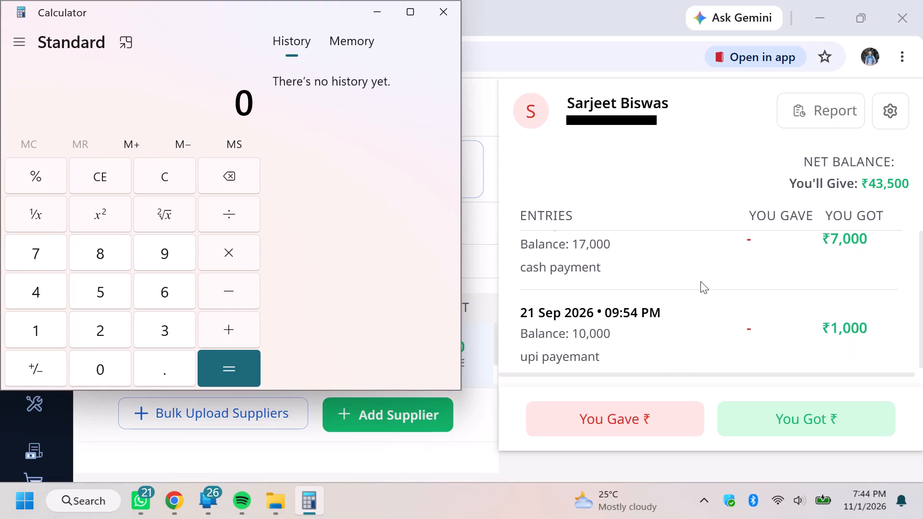
{"action": "scroll", "coordinate": [700, 281], "scroll_direction": "up", "scroll_amount": 2}
{"action": "scroll", "coordinate": [700, 281], "scroll_direction": "down", "scroll_amount": 4}
{"action": "scroll", "coordinate": [700, 281], "scroll_direction": "up", "scroll_amount": 3}
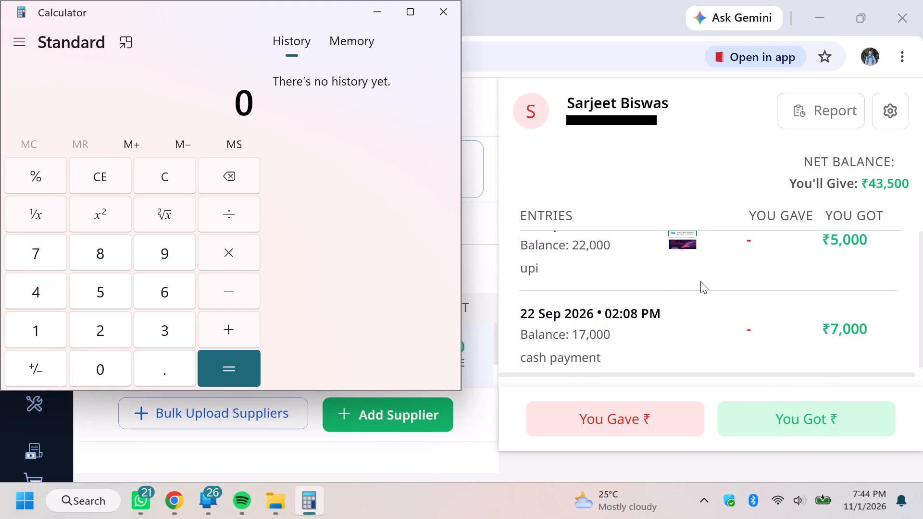
{"action": "scroll", "coordinate": [700, 281], "scroll_direction": "up", "scroll_amount": 8}
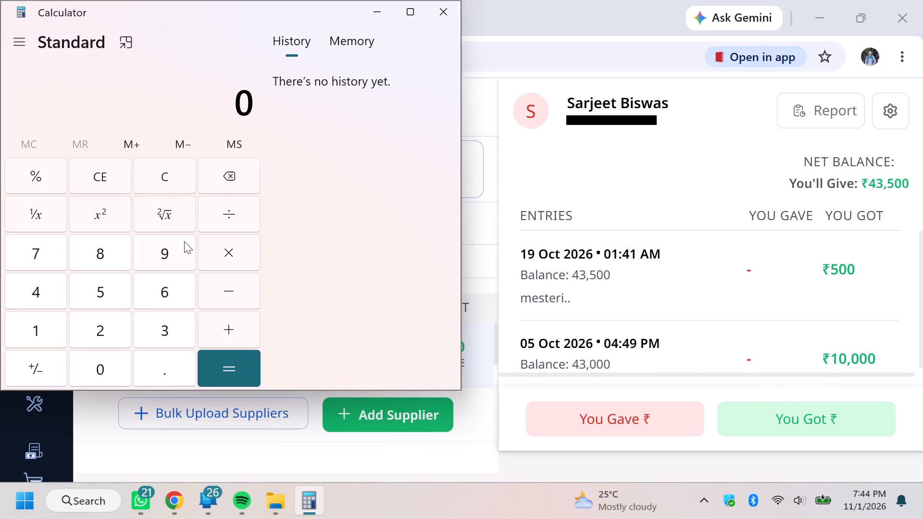
Enter 57000 in Calculator as the first number of the calculation.
{"action": "left_click", "coordinate": [324, 217]}
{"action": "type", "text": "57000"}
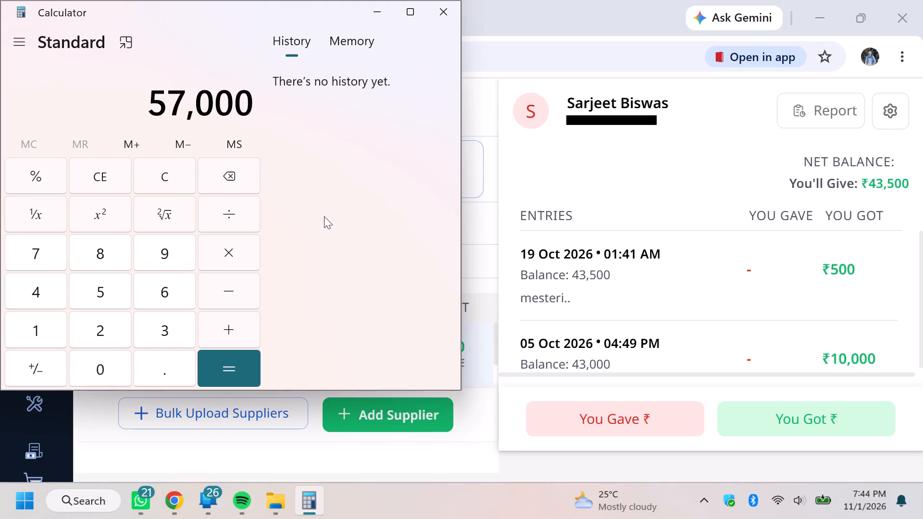
Calculate 57000 minus 43500 in Calculator.
{"action": "left_click", "coordinate": [225, 305]}
{"action": "key", "text": "4"}
{"action": "key", "text": "3"}
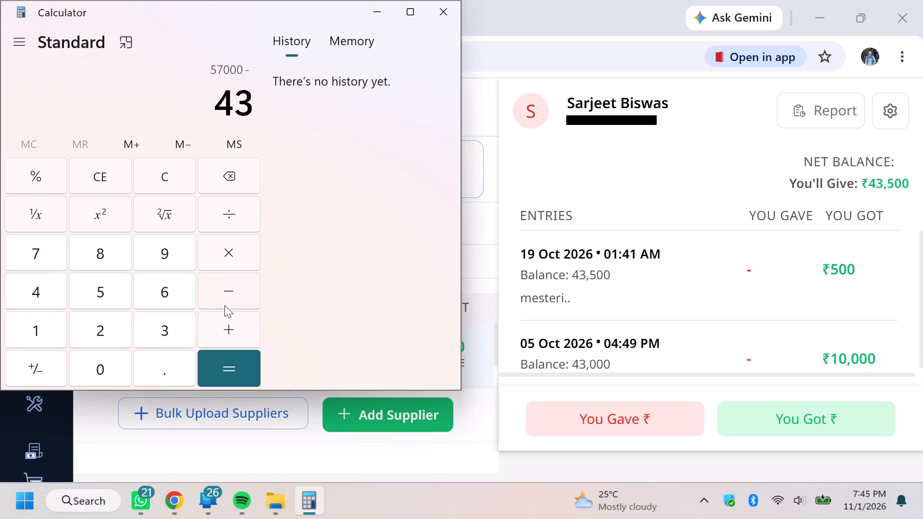
{"action": "type", "text": "500"}
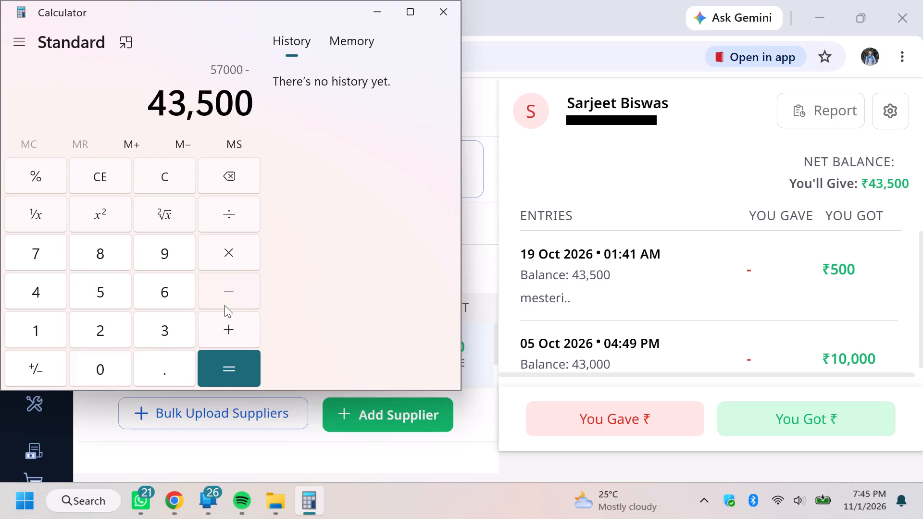
{"action": "left_click", "coordinate": [237, 365]}
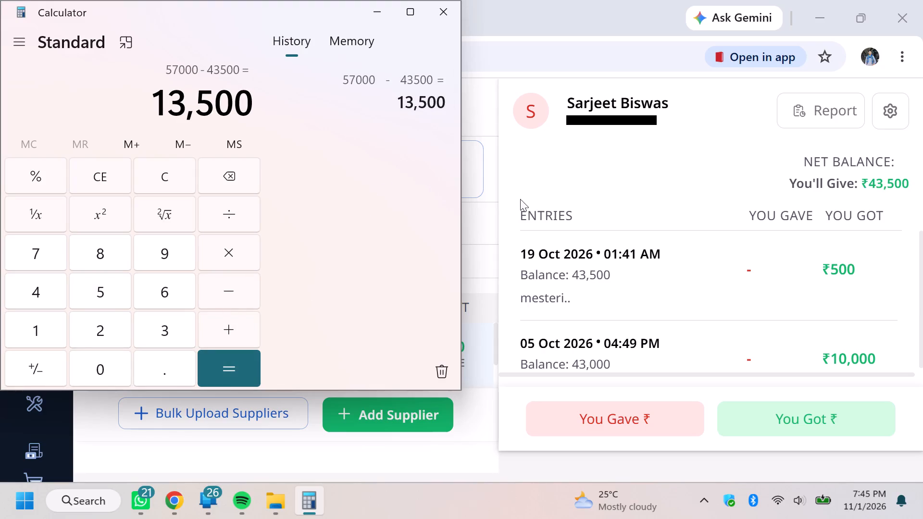
Start a You Got entry in the first supplier's Khatabook ledger with an amount of ₹13500.
{"action": "scroll", "coordinate": [720, 295], "scroll_direction": "up", "scroll_amount": 2}
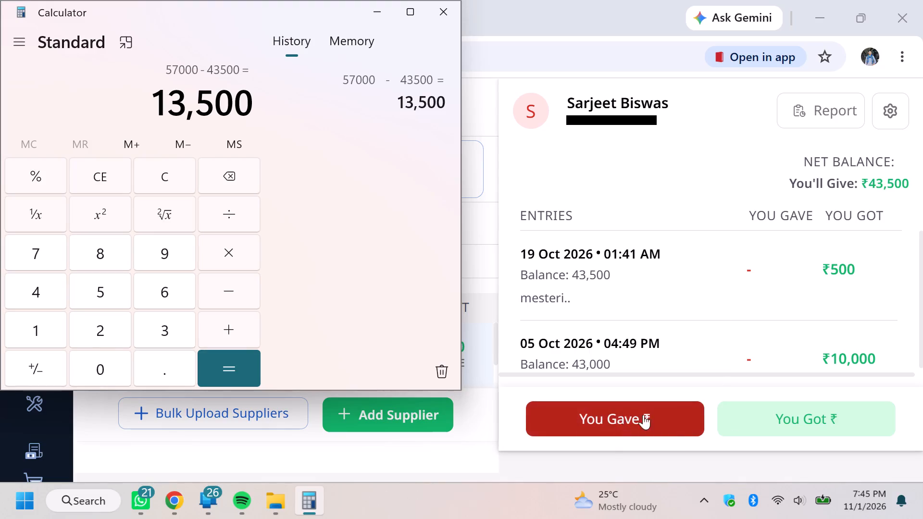
{"action": "left_click", "coordinate": [802, 415]}
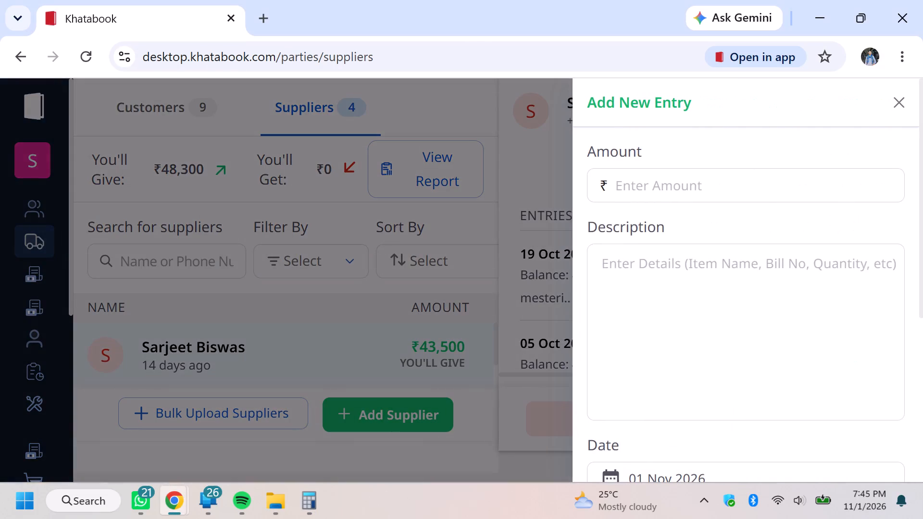
{"action": "left_click", "coordinate": [746, 183]}
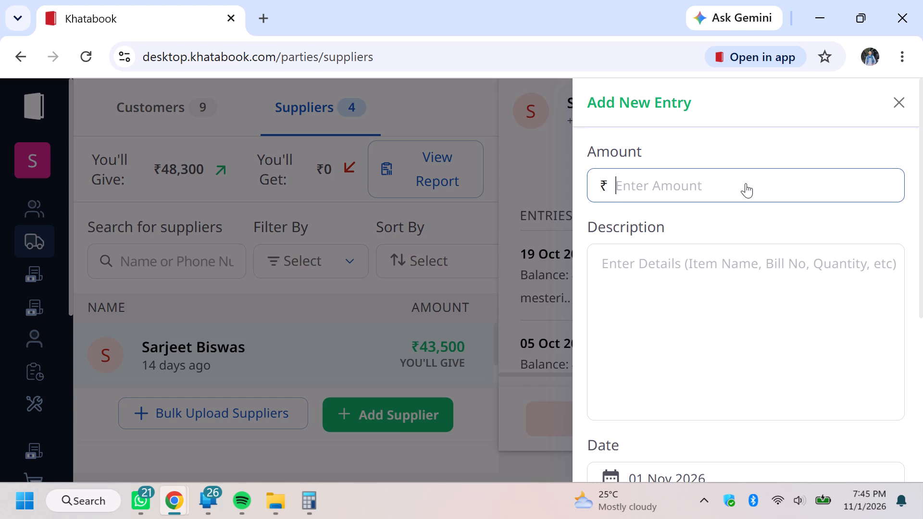
{"action": "type", "text": "13500"}
{"action": "scroll", "coordinate": [653, 338], "scroll_direction": "down", "scroll_amount": 1}
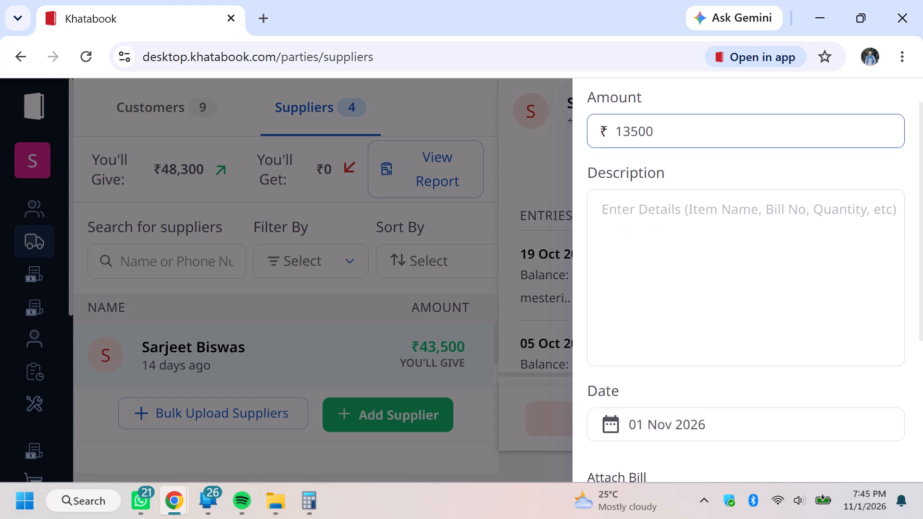
{"action": "scroll", "coordinate": [639, 367], "scroll_direction": "down", "scroll_amount": 2}
{"action": "scroll", "coordinate": [652, 349], "scroll_direction": "up", "scroll_amount": 1}
{"action": "scroll", "coordinate": [652, 349], "scroll_direction": "down", "scroll_amount": 1}
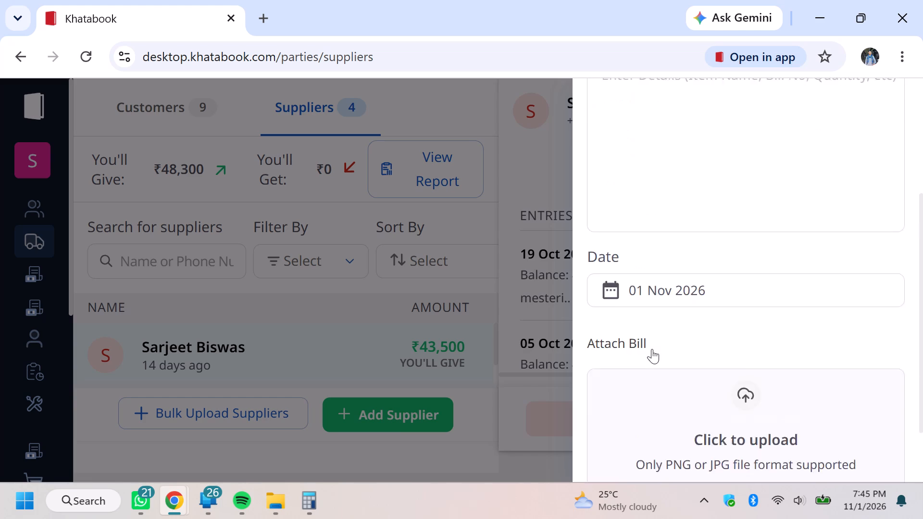
Describe the You Got entry as "PAYEMENT CALIYER" and save it.
{"action": "scroll", "coordinate": [652, 349], "scroll_direction": "up", "scroll_amount": 1}
{"action": "left_click", "coordinate": [677, 103]}
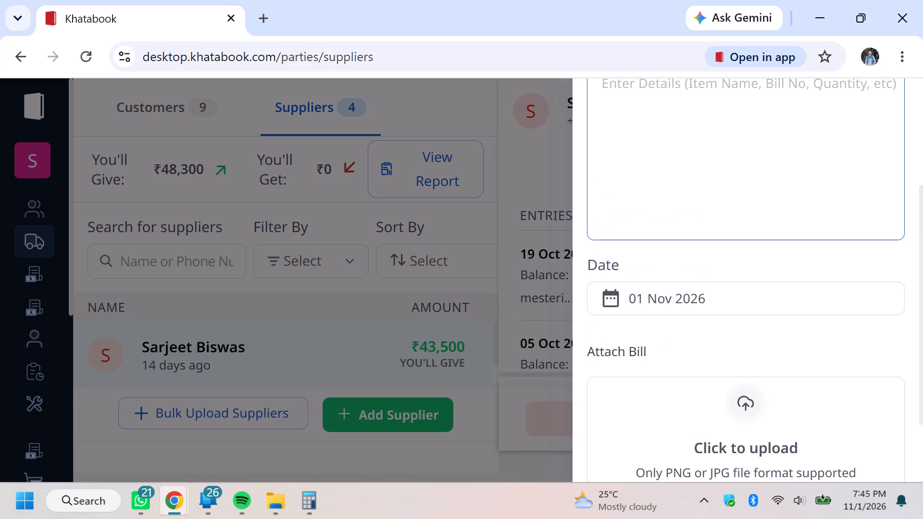
{"action": "type", "text": "PAYE,"}
{"action": "key", "text": "BackSpace"}
{"action": "key", "text": "BackSpace"}
{"action": "key", "text": "BackSpace"}
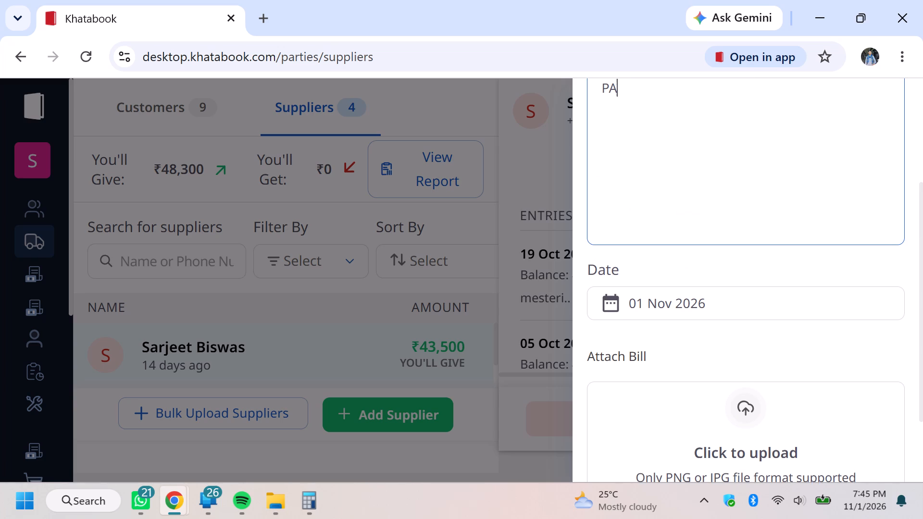
{"action": "key", "text": "BackSpace"}
{"action": "key", "text": "BackSpace"}
{"action": "key", "text": "BackSpace"}
{"action": "type", "text": "PAYEMENT C"}
{"action": "type", "text": "ALIYER"}
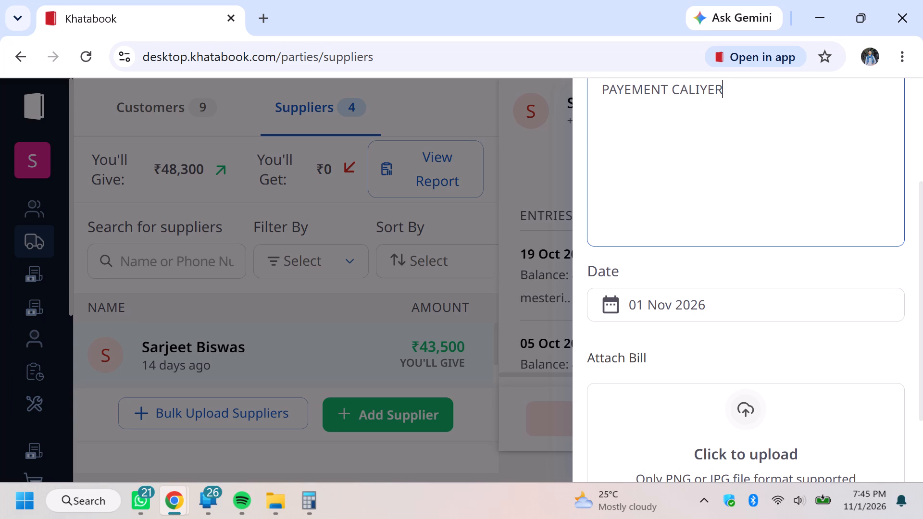
{"action": "key", "text": "Return"}
{"action": "scroll", "coordinate": [768, 249], "scroll_direction": "up", "scroll_amount": 1}
{"action": "scroll", "coordinate": [768, 252], "scroll_direction": "down", "scroll_amount": 1}
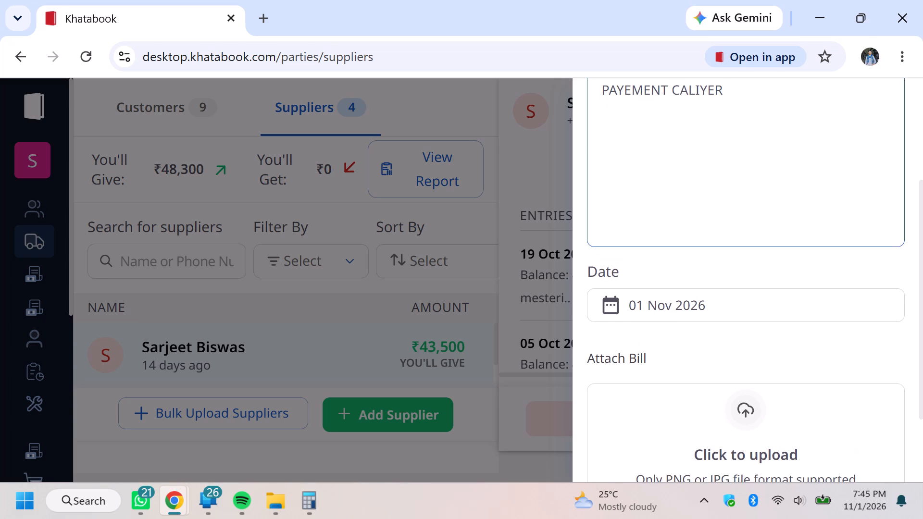
{"action": "scroll", "coordinate": [768, 261], "scroll_direction": "up", "scroll_amount": 4}
{"action": "scroll", "coordinate": [768, 261], "scroll_direction": "down", "scroll_amount": 5}
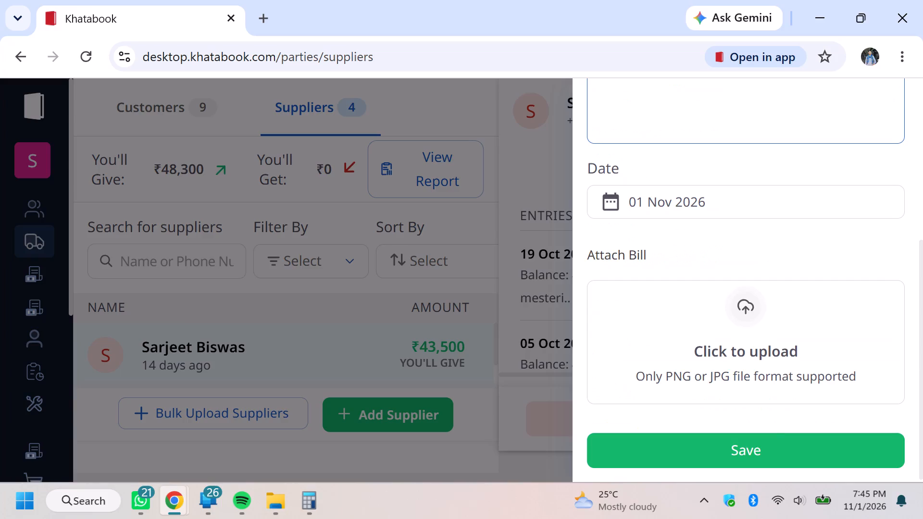
{"action": "left_click", "coordinate": [765, 450]}
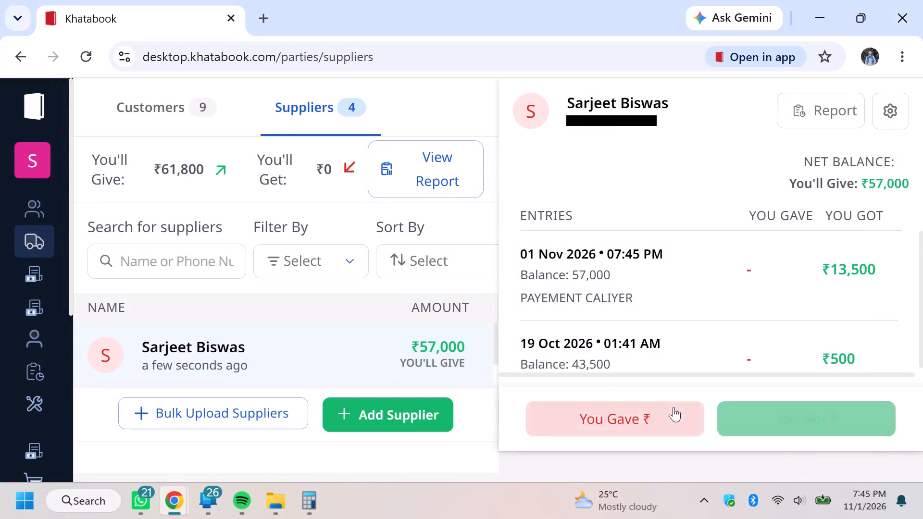
Add and save a You Gave entry of ₹57000 for the same supplier, described as "pAYEMENT CALIYER".
{"action": "scroll", "coordinate": [786, 280], "scroll_direction": "up", "scroll_amount": 2}
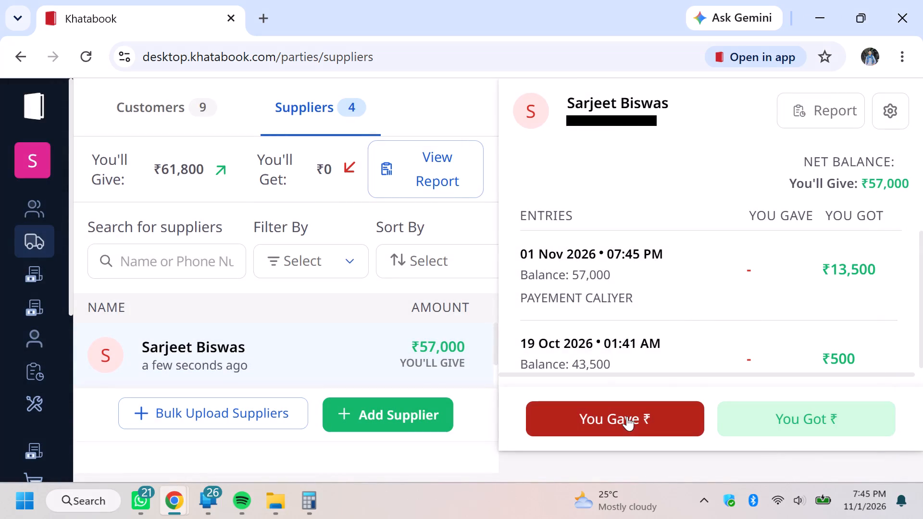
{"action": "left_click", "coordinate": [626, 416]}
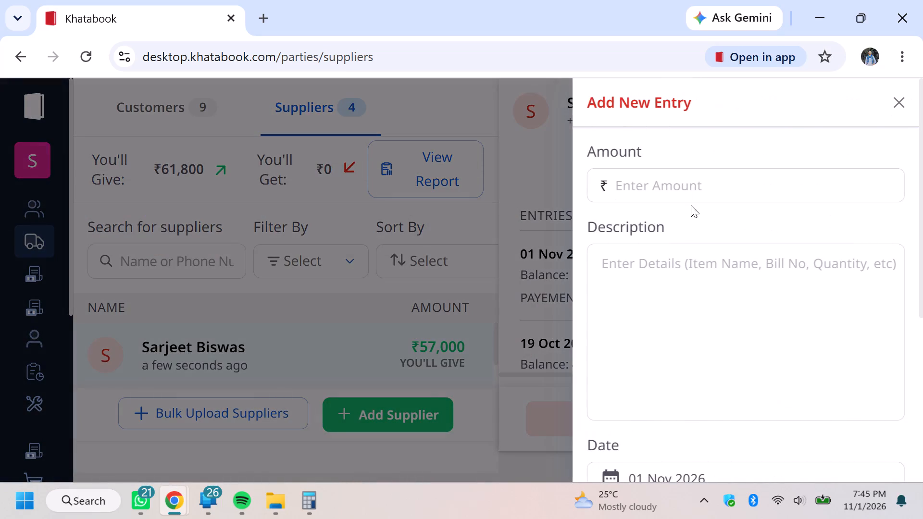
{"action": "left_click", "coordinate": [709, 177]}
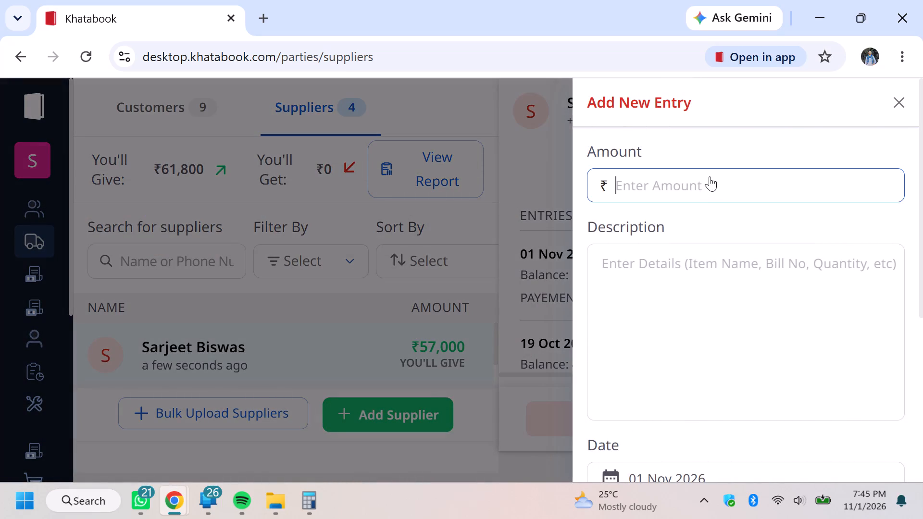
{"action": "type", "text": "57000"}
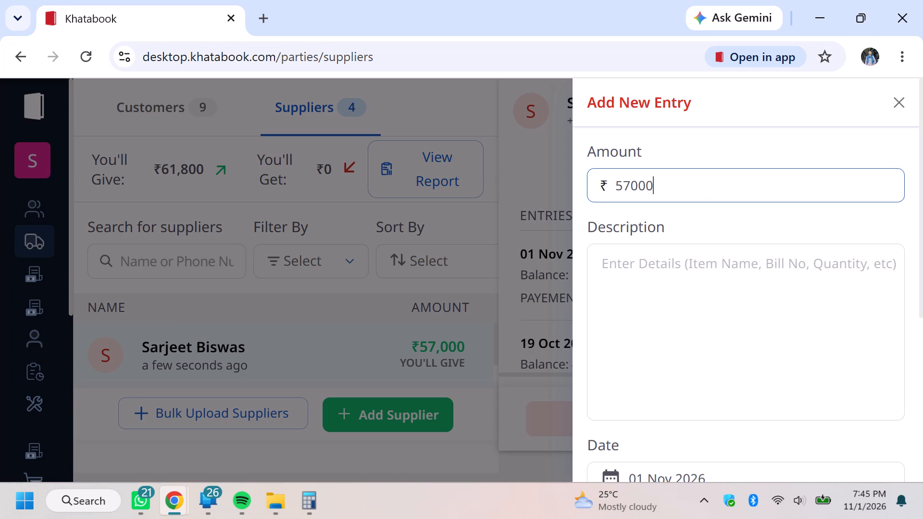
{"action": "left_click", "coordinate": [706, 298]}
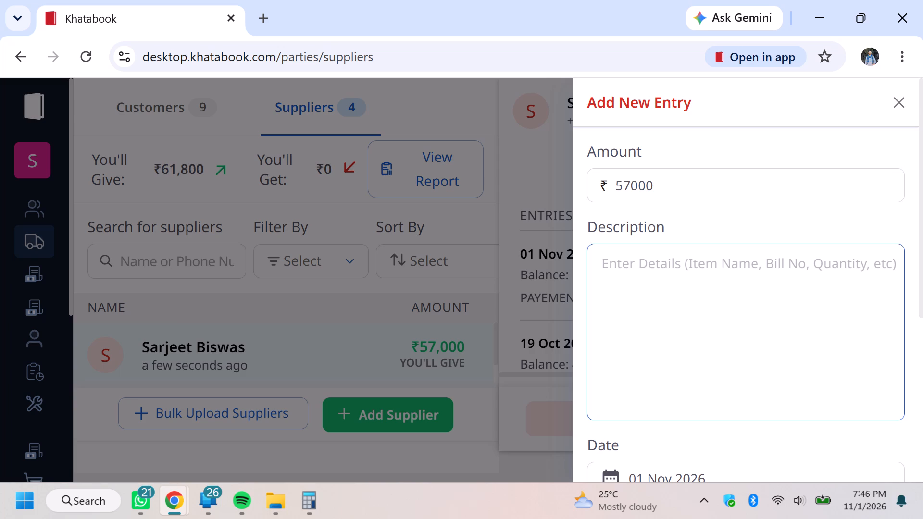
{"action": "type", "text": "pAYEMENT CALIYER"}
{"action": "key", "text": "Return"}
{"action": "scroll", "coordinate": [766, 375], "scroll_direction": "down", "scroll_amount": 4}
{"action": "left_click", "coordinate": [756, 445]}
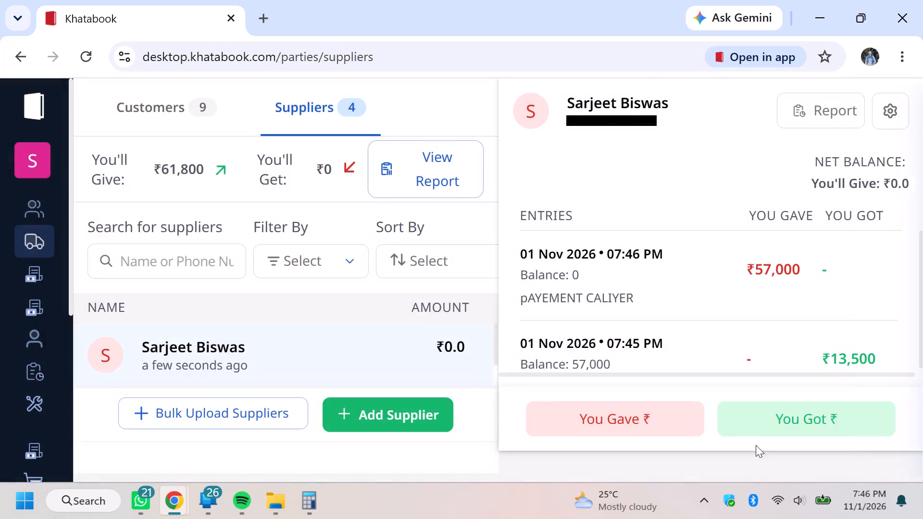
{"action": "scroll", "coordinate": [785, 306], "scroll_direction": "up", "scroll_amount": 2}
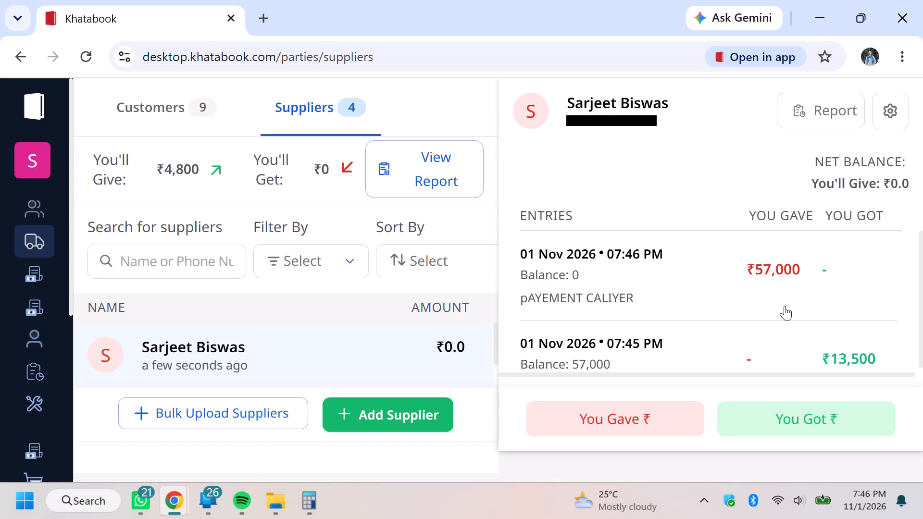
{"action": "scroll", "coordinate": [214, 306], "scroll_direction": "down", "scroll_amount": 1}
Look through the supplier list and check the amount shown for each supplier.
{"action": "scroll", "coordinate": [226, 370], "scroll_direction": "down", "scroll_amount": 1}
{"action": "scroll", "coordinate": [226, 370], "scroll_direction": "up", "scroll_amount": 2}
{"action": "scroll", "coordinate": [226, 370], "scroll_direction": "down", "scroll_amount": 1}
{"action": "scroll", "coordinate": [226, 370], "scroll_direction": "up", "scroll_amount": 1}
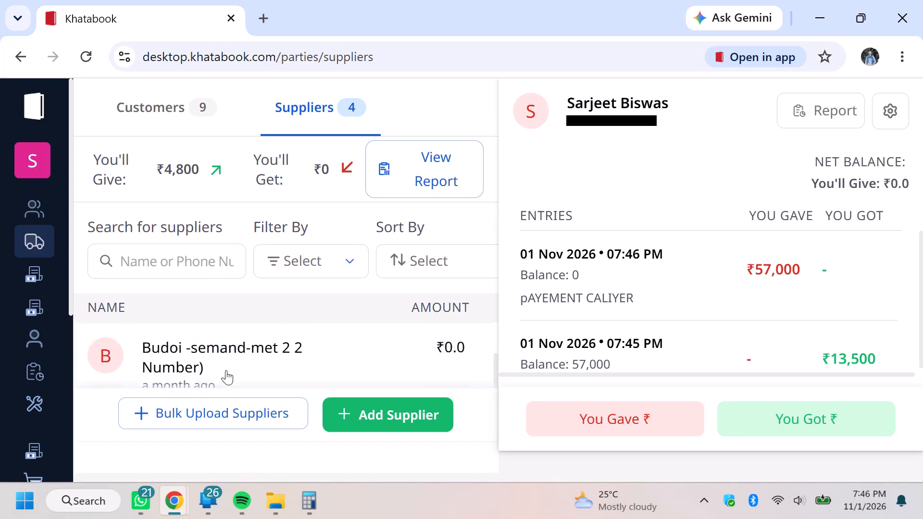
{"action": "scroll", "coordinate": [226, 370], "scroll_direction": "down", "scroll_amount": 1}
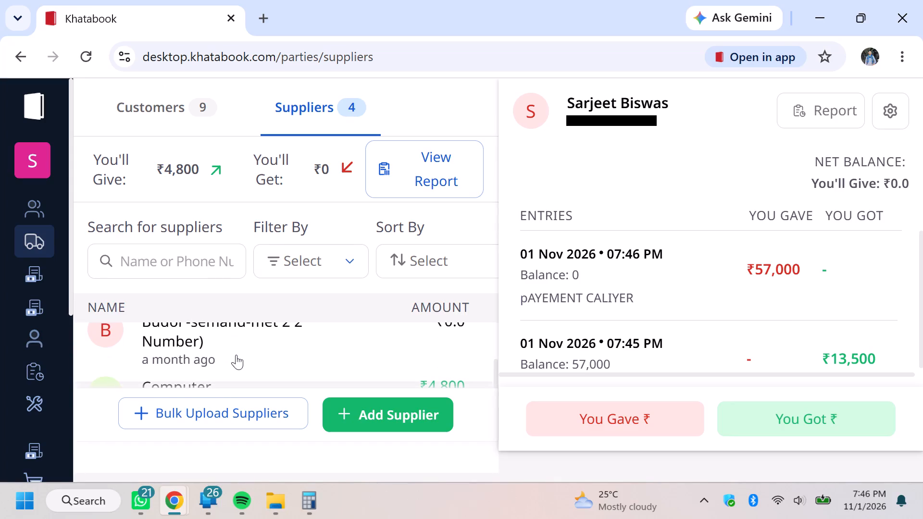
{"action": "scroll", "coordinate": [237, 353], "scroll_direction": "up", "scroll_amount": 2}
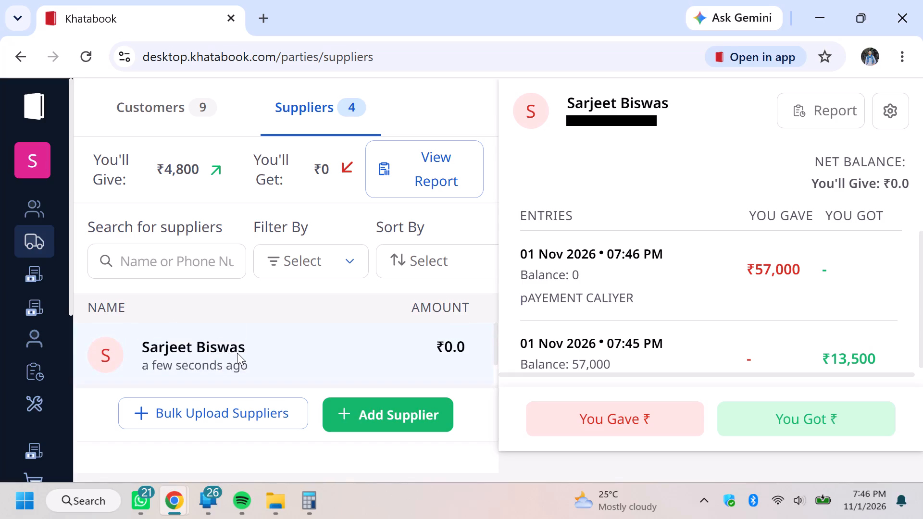
{"action": "scroll", "coordinate": [237, 353], "scroll_direction": "down", "scroll_amount": 2}
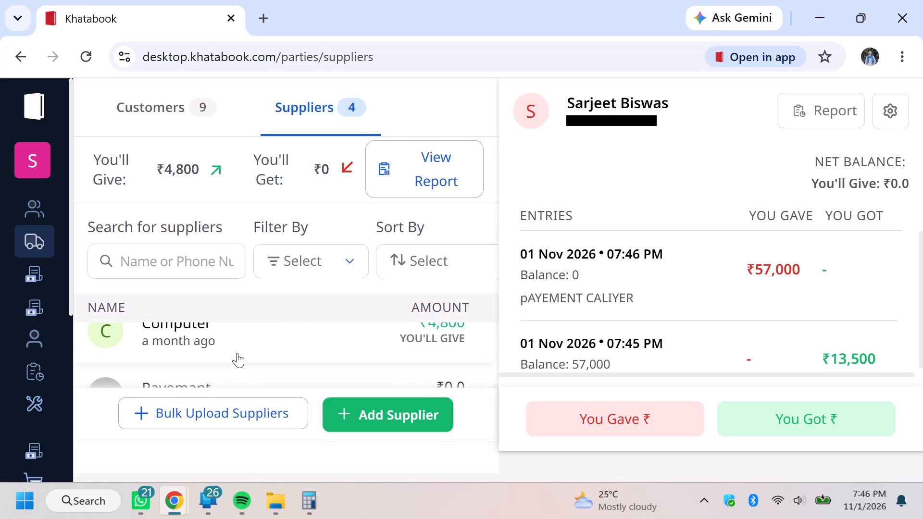
{"action": "scroll", "coordinate": [274, 341], "scroll_direction": "up", "scroll_amount": 1}
{"action": "scroll", "coordinate": [274, 341], "scroll_direction": "down", "scroll_amount": 1}
{"action": "scroll", "coordinate": [274, 341], "scroll_direction": "up", "scroll_amount": 2}
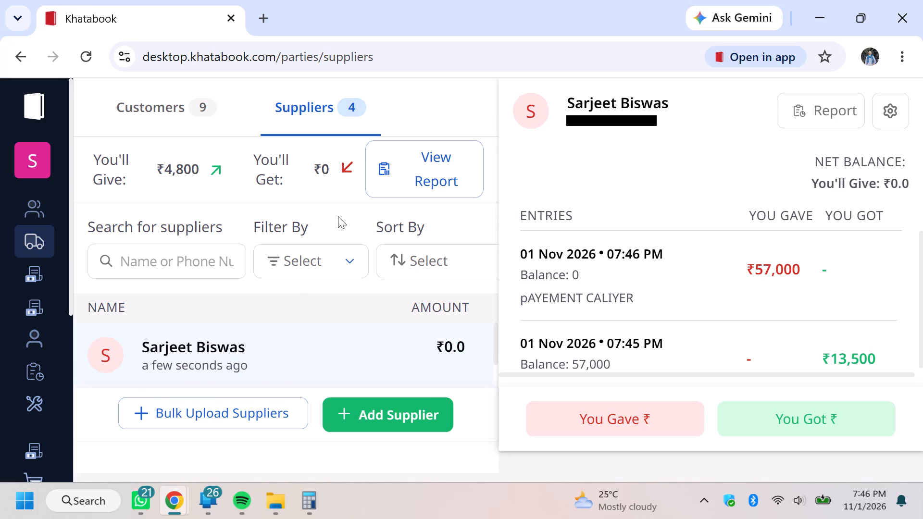
Switch to full-screen view and examine the Computer supplier's ledger, including the details of its 22 Sep 2026 entry.
{"action": "key", "text": "F11"}
{"action": "scroll", "coordinate": [229, 312], "scroll_direction": "down", "scroll_amount": 2}
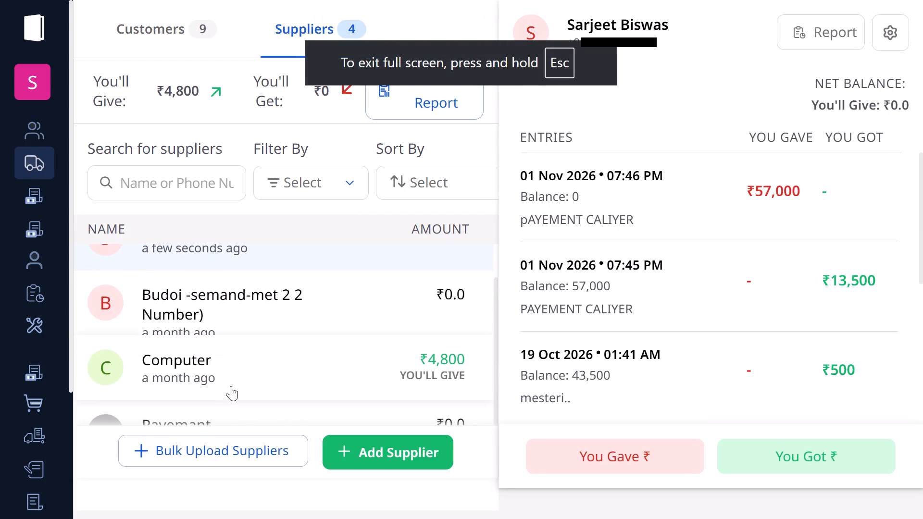
{"action": "left_click", "coordinate": [241, 370]}
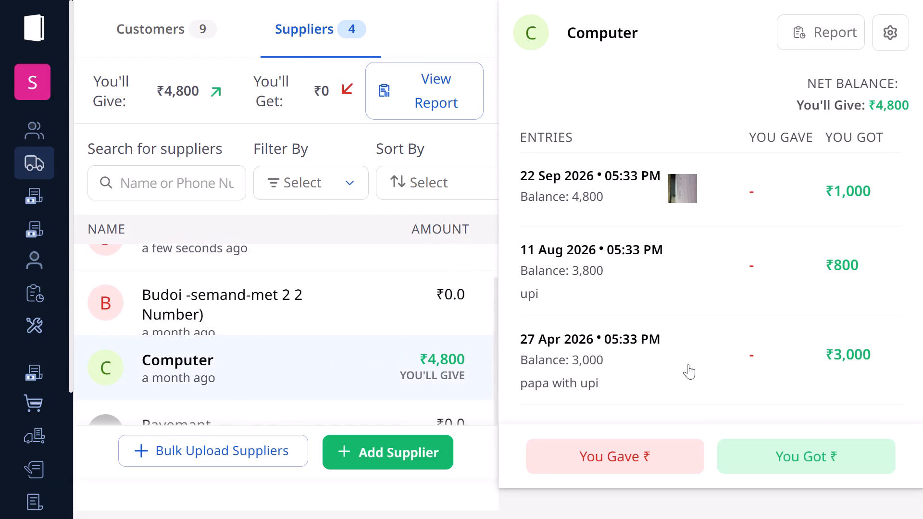
{"action": "scroll", "coordinate": [688, 364], "scroll_direction": "up", "scroll_amount": 2}
{"action": "scroll", "coordinate": [688, 364], "scroll_direction": "down", "scroll_amount": 4}
{"action": "scroll", "coordinate": [691, 362], "scroll_direction": "up", "scroll_amount": 3}
{"action": "scroll", "coordinate": [764, 287], "scroll_direction": "up", "scroll_amount": 2}
{"action": "left_click", "coordinate": [600, 191]}
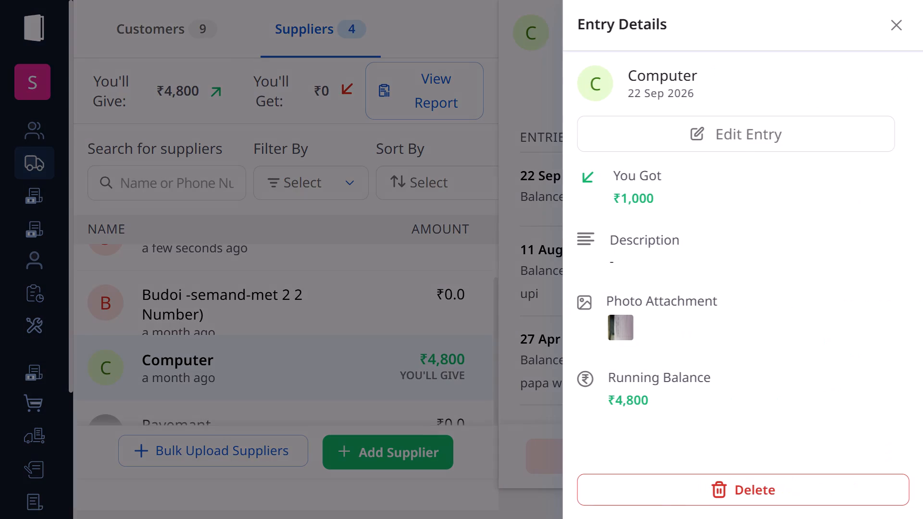
{"action": "left_click", "coordinate": [488, 222]}
{"action": "left_click", "coordinate": [893, 23]}
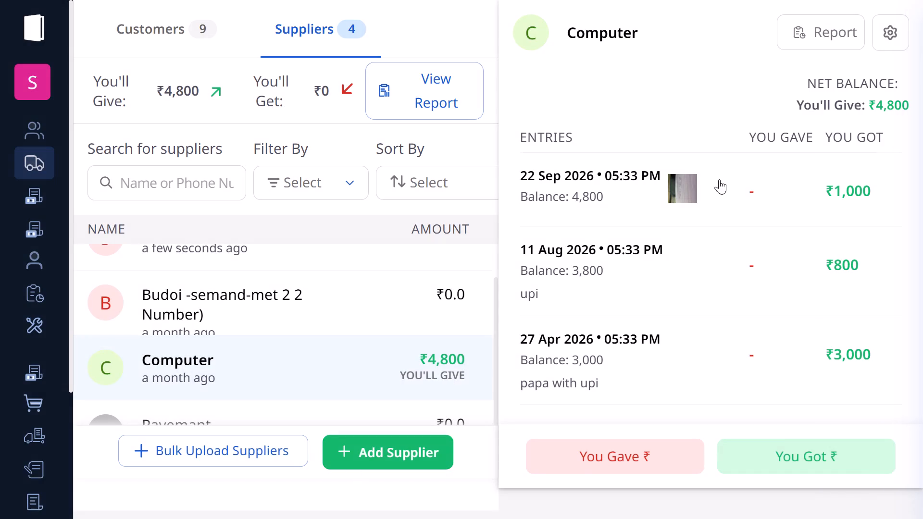
Review the Computer supplier's remaining entries and look over the supplier list again.
{"action": "scroll", "coordinate": [639, 207], "scroll_direction": "up", "scroll_amount": 1}
{"action": "scroll", "coordinate": [639, 207], "scroll_direction": "down", "scroll_amount": 2}
{"action": "scroll", "coordinate": [638, 213], "scroll_direction": "up", "scroll_amount": 1}
{"action": "scroll", "coordinate": [591, 364], "scroll_direction": "down", "scroll_amount": 1}
{"action": "scroll", "coordinate": [335, 285], "scroll_direction": "down", "scroll_amount": 2}
{"action": "scroll", "coordinate": [349, 347], "scroll_direction": "up", "scroll_amount": 4}
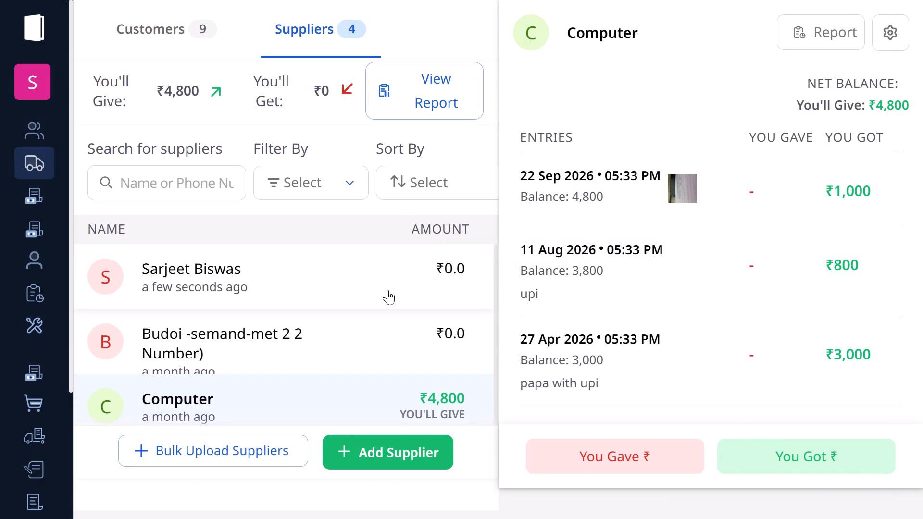
{"action": "scroll", "coordinate": [300, 343], "scroll_direction": "down", "scroll_amount": 1}
{"action": "scroll", "coordinate": [252, 378], "scroll_direction": "down", "scroll_amount": 2}
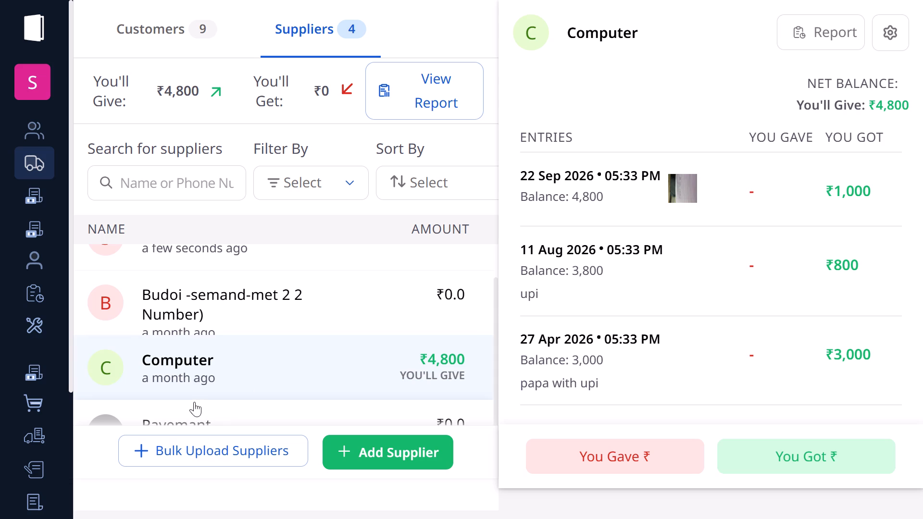
{"action": "scroll", "coordinate": [313, 312], "scroll_direction": "up", "scroll_amount": 4}
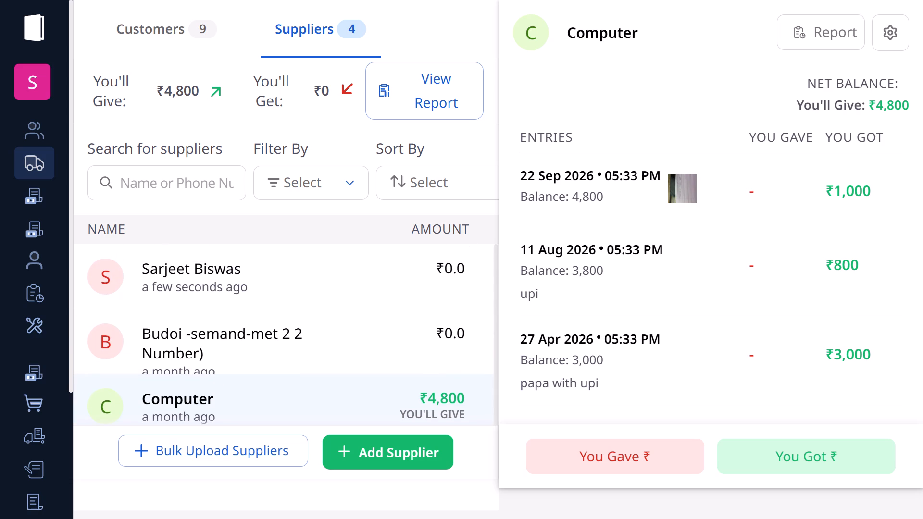
Start a You Gave entry in the first customer's ledger with an amount of ₹500.
{"action": "left_click", "coordinate": [170, 28]}
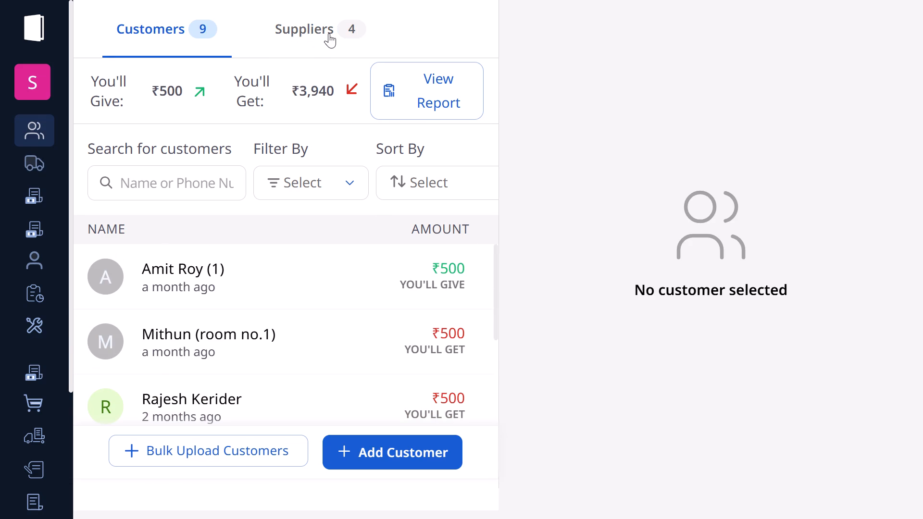
{"action": "left_click", "coordinate": [222, 273]}
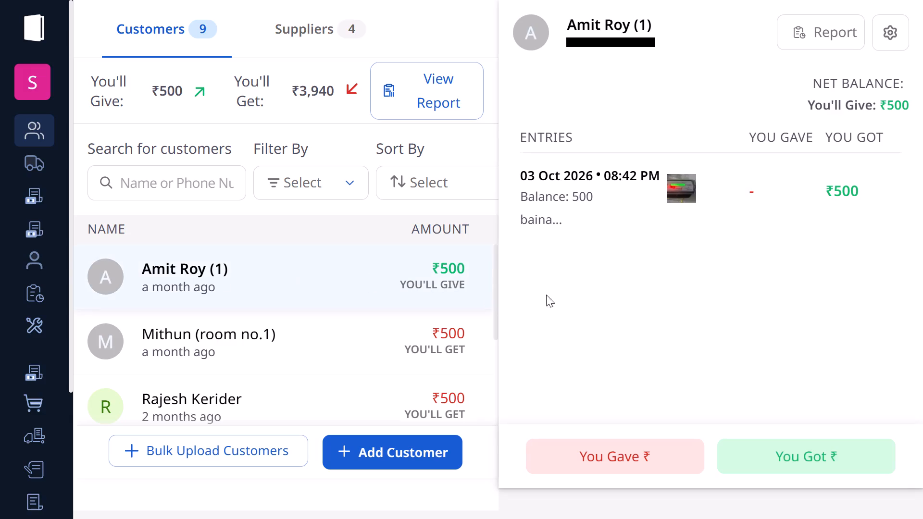
{"action": "scroll", "coordinate": [599, 288], "scroll_direction": "up", "scroll_amount": 2}
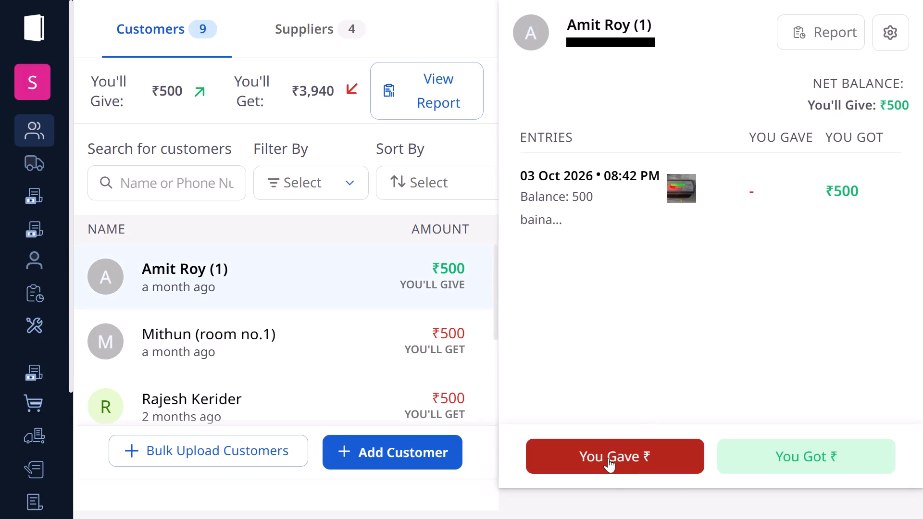
{"action": "left_click", "coordinate": [608, 458]}
{"action": "type", "text": "500"}
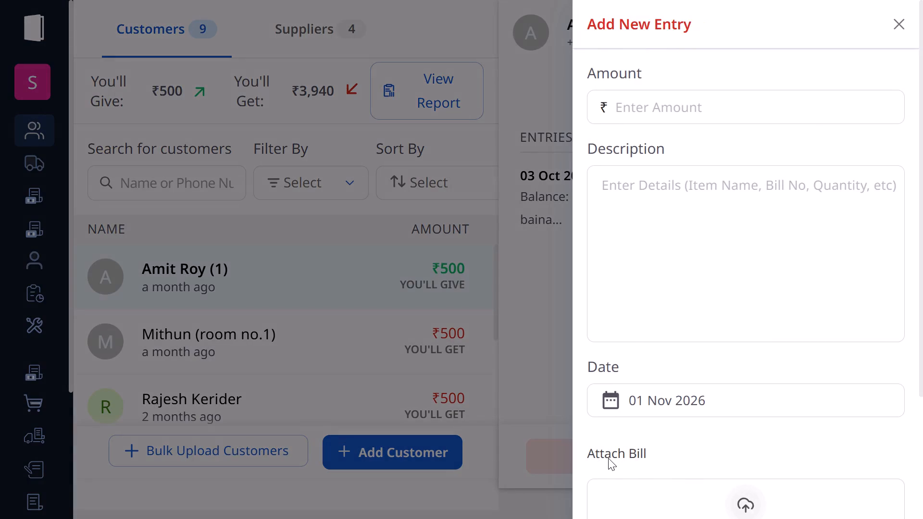
{"action": "left_click", "coordinate": [688, 104]}
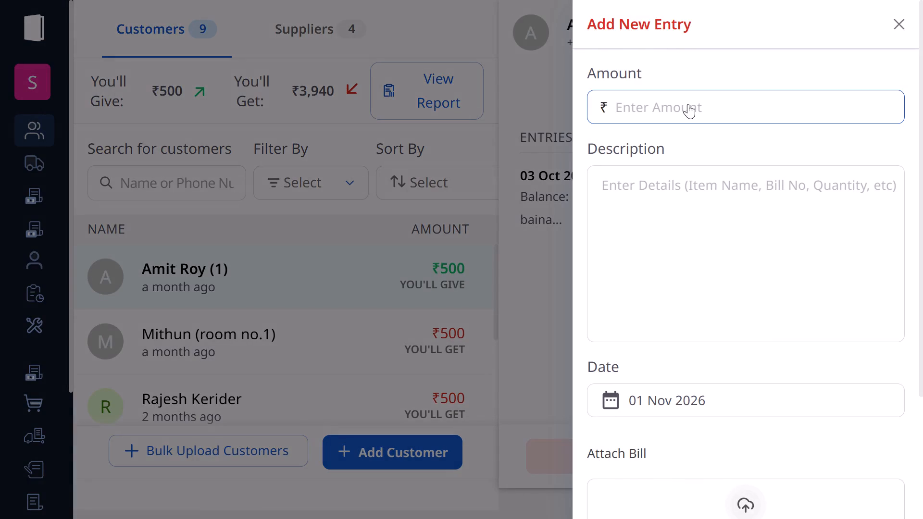
{"action": "type", "text": "500"}
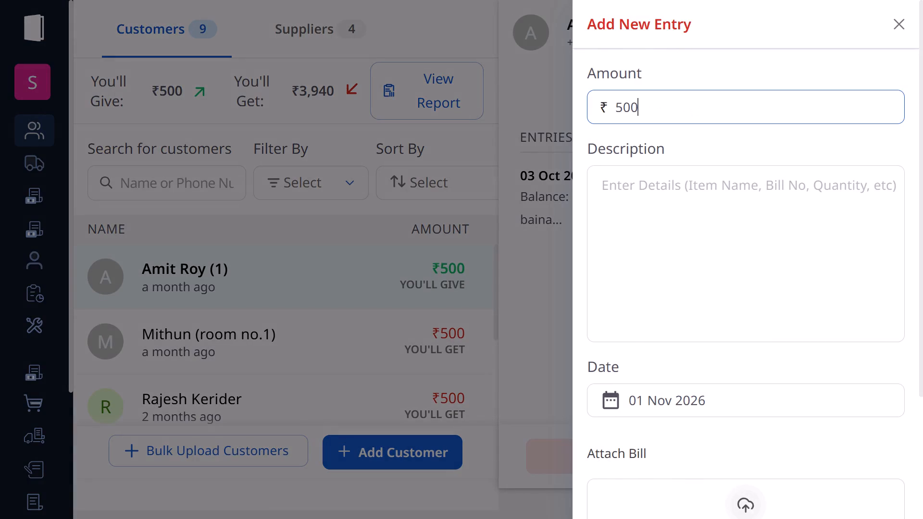
Describe the You Gave entry as "CLEYER" and save it.
{"action": "left_click", "coordinate": [725, 217]}
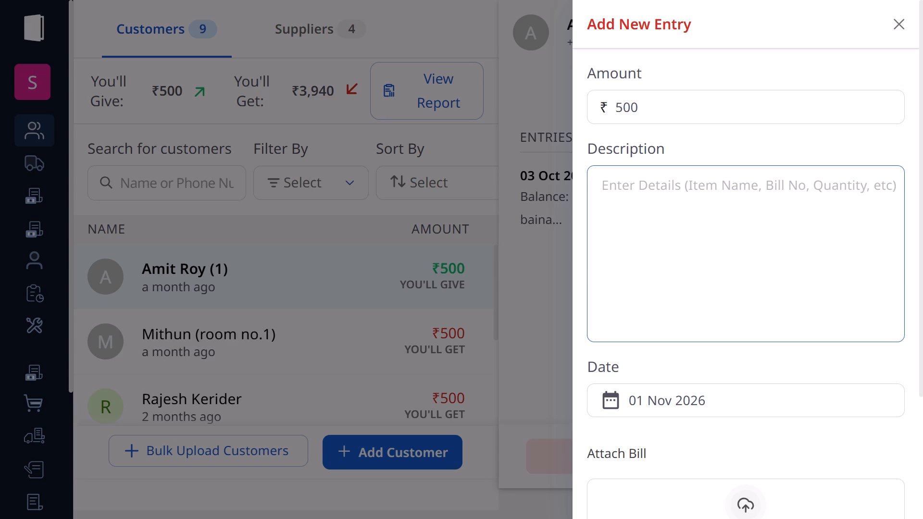
{"action": "key", "text": "c"}
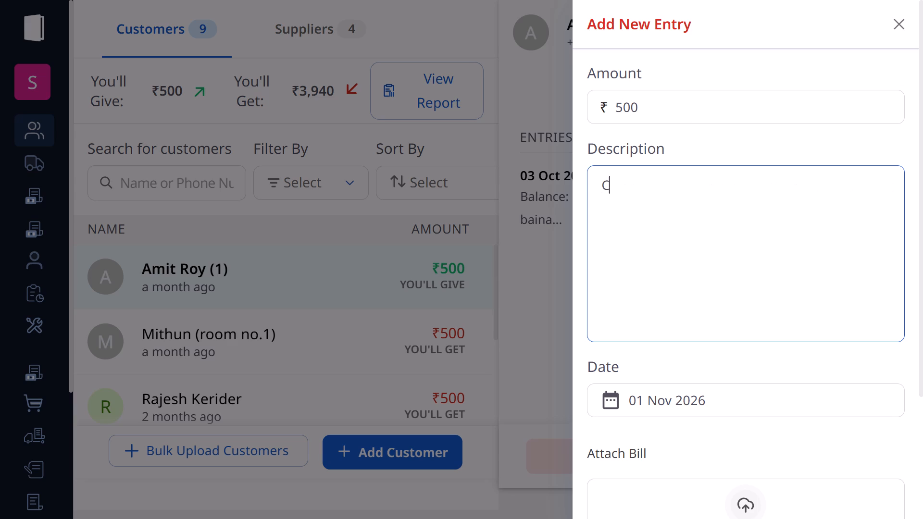
{"action": "type", "text": "LE"}
{"action": "type", "text": "YR"}
{"action": "key", "text": "r"}
{"action": "key", "text": "BackSpace"}
{"action": "key", "text": "BackSpace"}
{"action": "type", "text": "ER"}
{"action": "key", "text": "Return"}
{"action": "scroll", "coordinate": [724, 219], "scroll_direction": "down", "scroll_amount": 3}
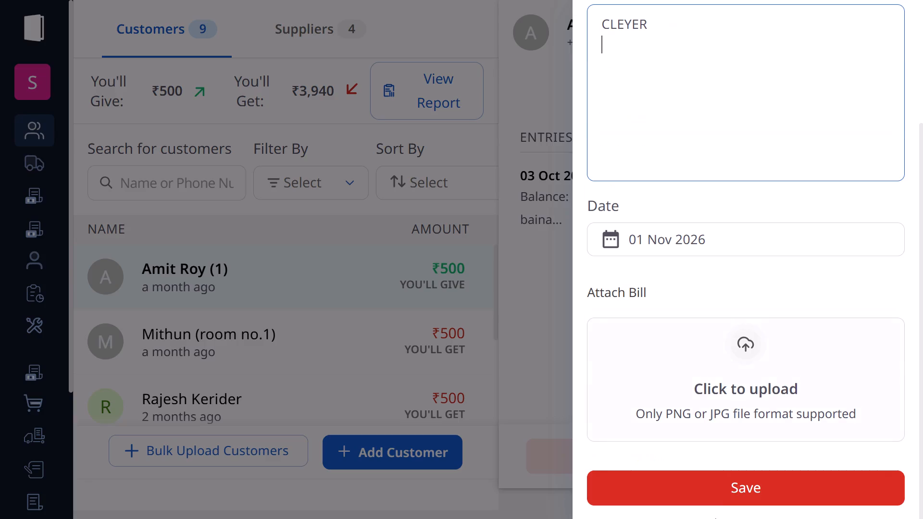
{"action": "left_click", "coordinate": [729, 483]}
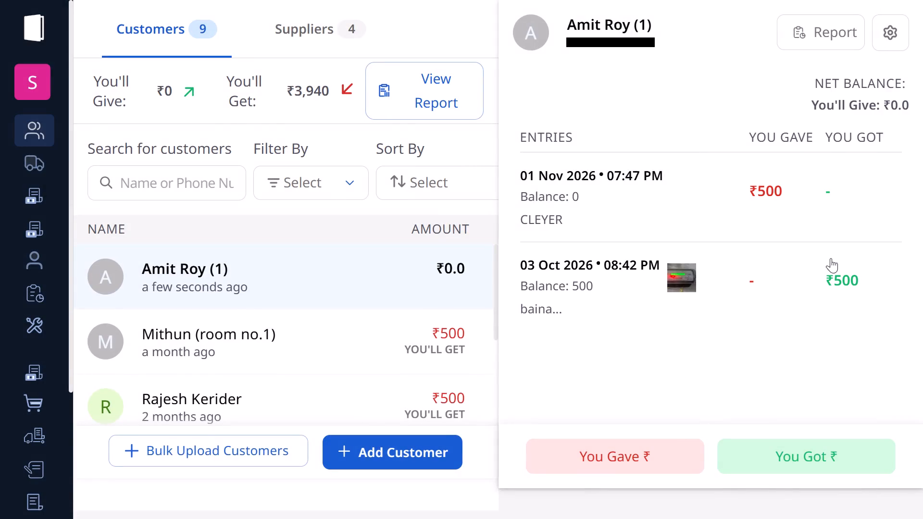
Look over the customer list and examine the ledgers of the room no.1 customer and the third customer.
{"action": "scroll", "coordinate": [828, 297], "scroll_direction": "up", "scroll_amount": 1}
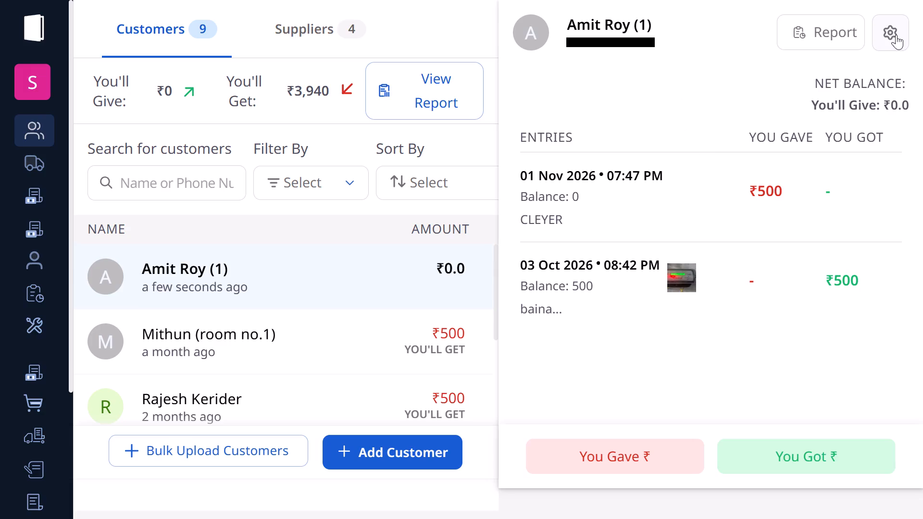
{"action": "scroll", "coordinate": [247, 336], "scroll_direction": "down", "scroll_amount": 1}
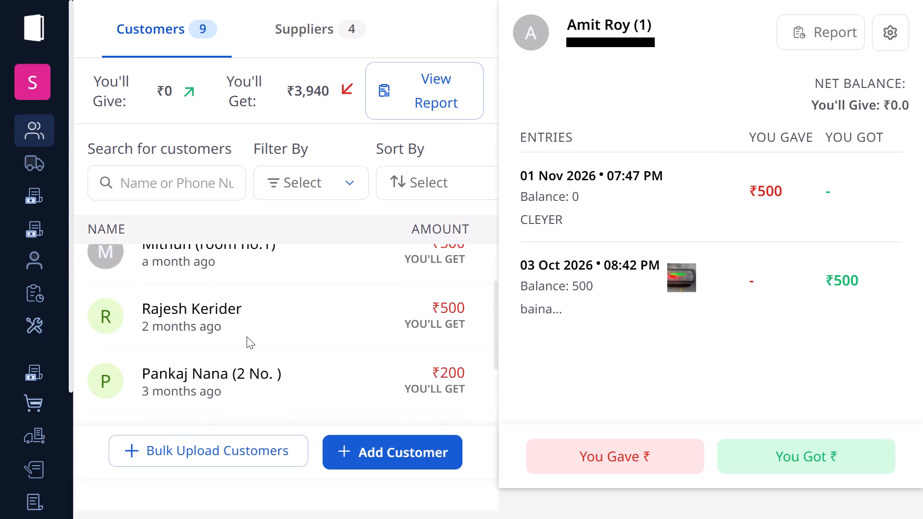
{"action": "scroll", "coordinate": [247, 336], "scroll_direction": "up", "scroll_amount": 1}
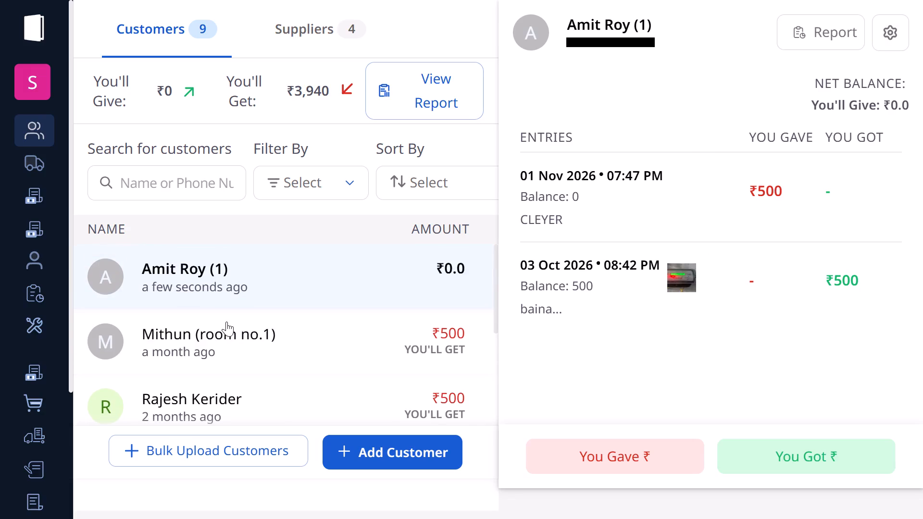
{"action": "left_click", "coordinate": [250, 337]}
{"action": "scroll", "coordinate": [250, 337], "scroll_direction": "down", "scroll_amount": 1}
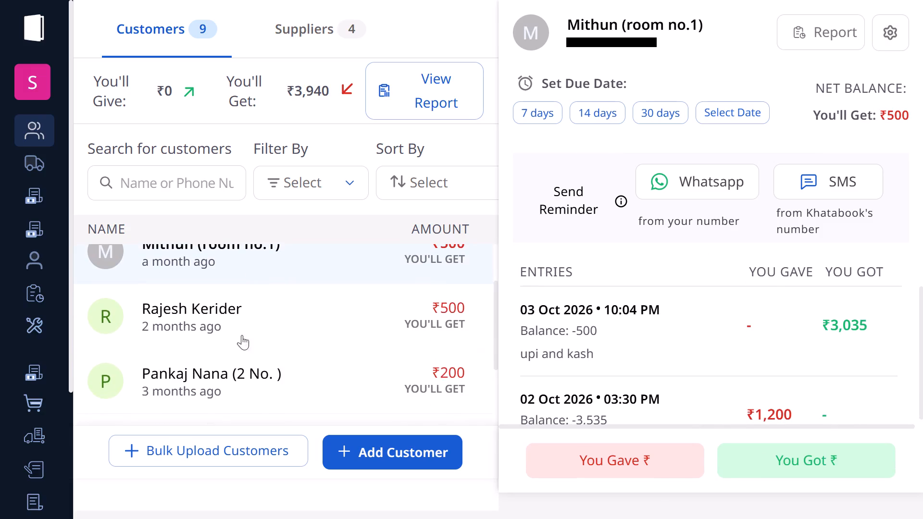
{"action": "left_click", "coordinate": [175, 324]}
{"action": "scroll", "coordinate": [297, 323], "scroll_direction": "down", "scroll_amount": 1}
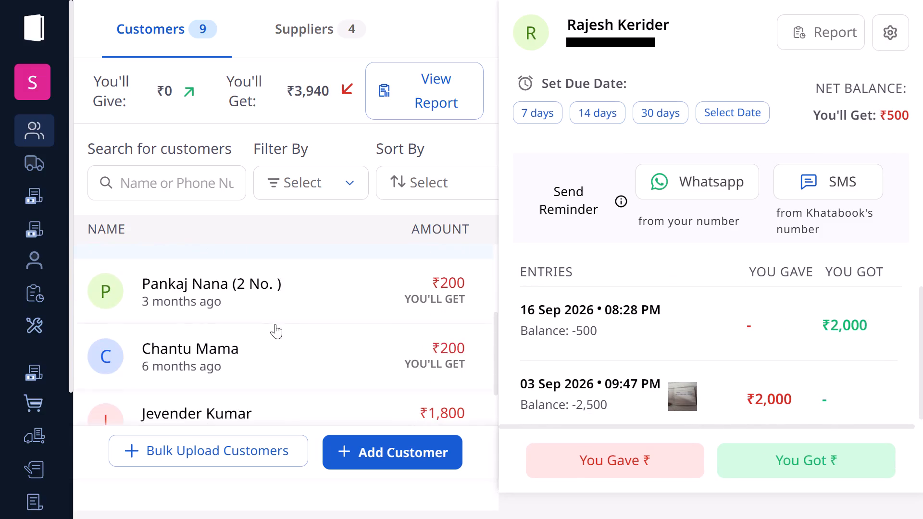
{"action": "scroll", "coordinate": [269, 321], "scroll_direction": "up", "scroll_amount": 2}
{"action": "scroll", "coordinate": [287, 337], "scroll_direction": "down", "scroll_amount": 1}
Start a You Gave entry in the third customer's ledger with an amount of ₹2000.
{"action": "left_click", "coordinate": [231, 326]}
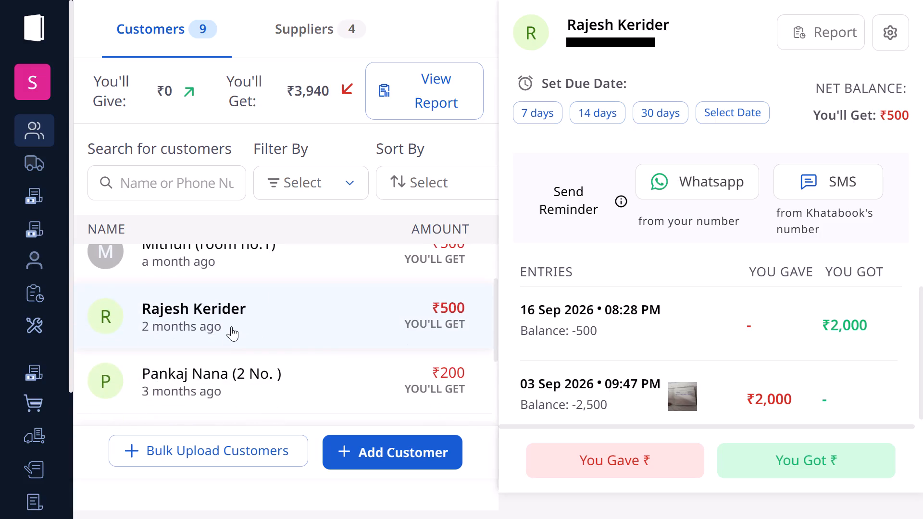
{"action": "scroll", "coordinate": [714, 418], "scroll_direction": "up", "scroll_amount": 2}
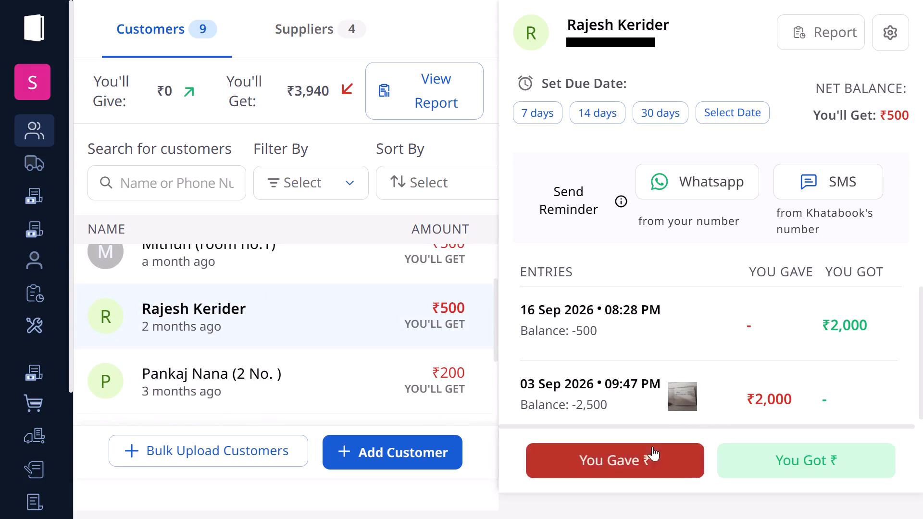
{"action": "left_click", "coordinate": [611, 464]}
{"action": "left_click", "coordinate": [699, 108]}
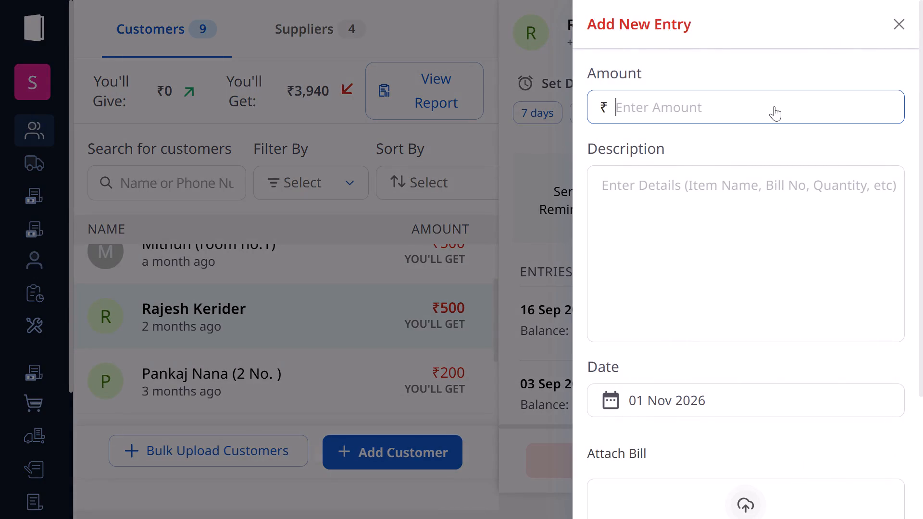
{"action": "type", "text": "2000"}
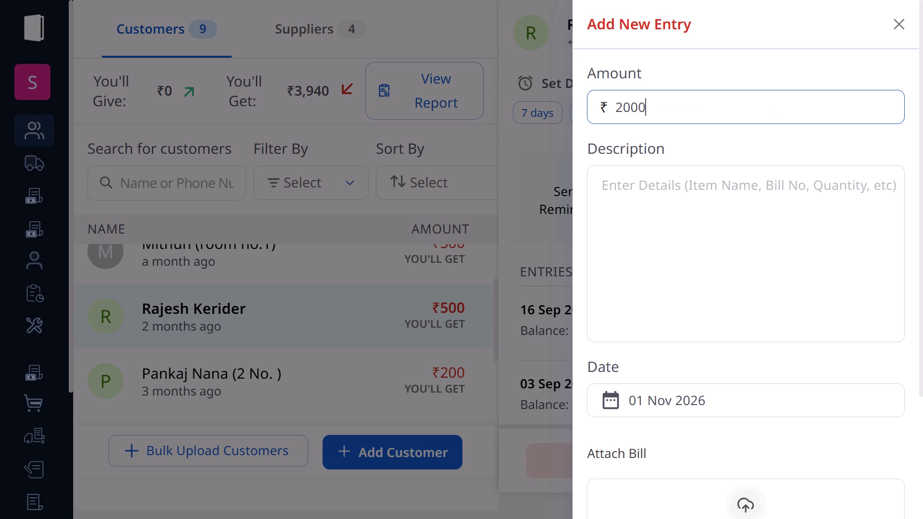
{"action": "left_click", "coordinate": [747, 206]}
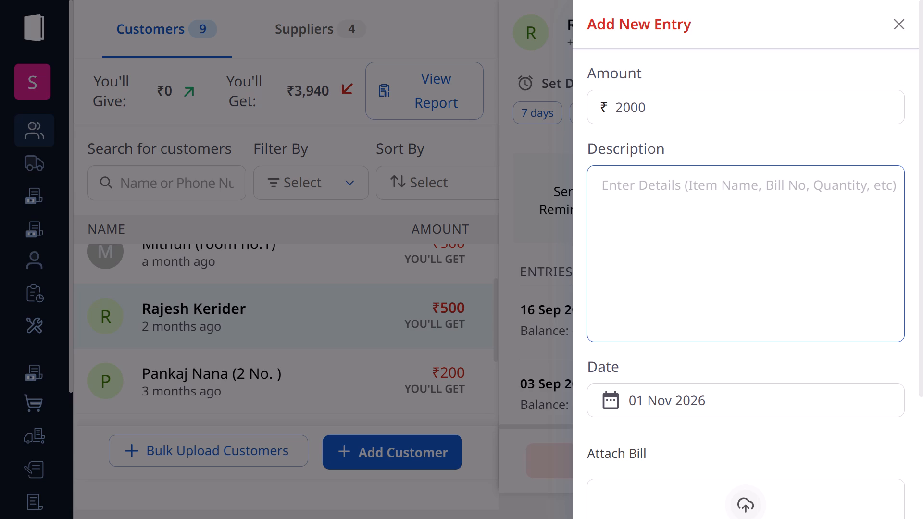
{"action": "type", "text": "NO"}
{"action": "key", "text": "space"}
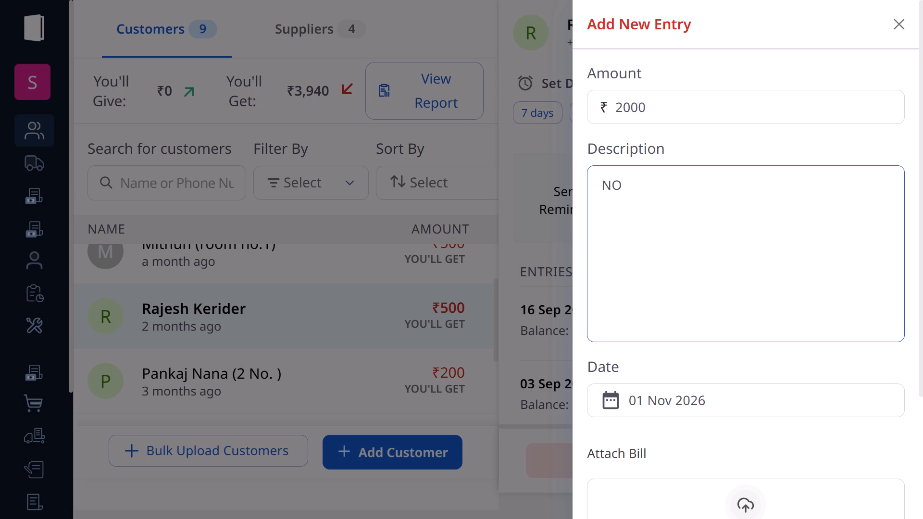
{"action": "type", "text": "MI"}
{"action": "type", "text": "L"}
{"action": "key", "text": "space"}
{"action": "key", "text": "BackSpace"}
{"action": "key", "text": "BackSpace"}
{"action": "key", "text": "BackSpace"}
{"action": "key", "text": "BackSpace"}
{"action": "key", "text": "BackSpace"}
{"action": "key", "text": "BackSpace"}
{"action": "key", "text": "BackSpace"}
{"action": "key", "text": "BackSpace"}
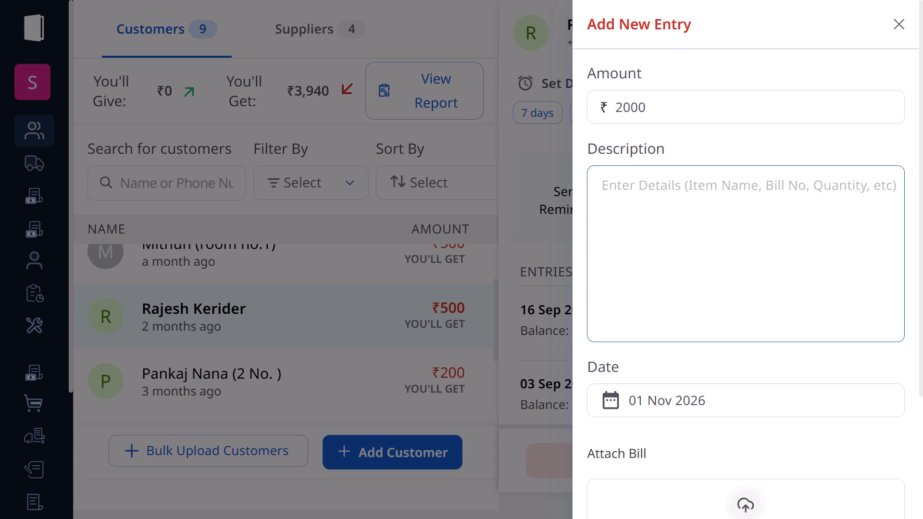
Set the You Gave entry's date to 03 Nov 2026 and save the entry.
{"action": "scroll", "coordinate": [747, 206], "scroll_direction": "down", "scroll_amount": 3}
{"action": "scroll", "coordinate": [676, 367], "scroll_direction": "up", "scroll_amount": 1}
{"action": "left_click", "coordinate": [704, 334]}
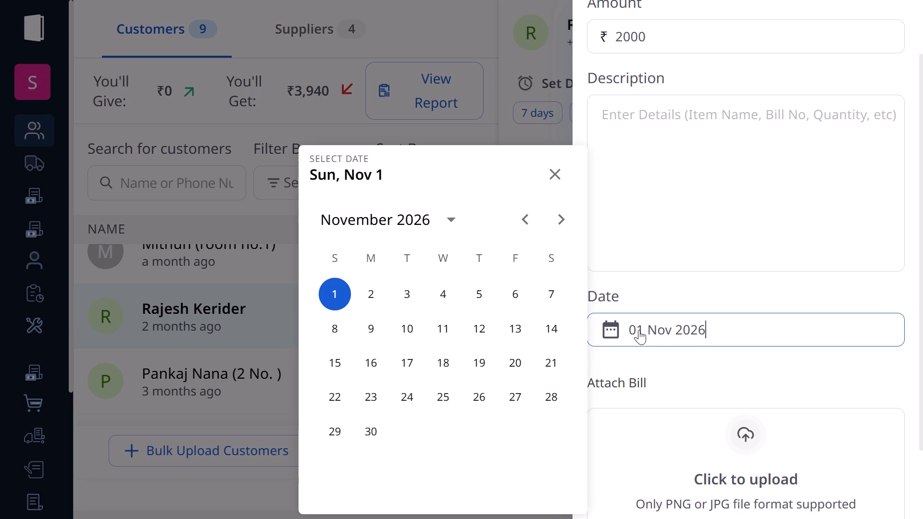
{"action": "left_click", "coordinate": [641, 328]}
{"action": "key", "text": "BackSpace"}
{"action": "key", "text": "3"}
{"action": "left_click", "coordinate": [403, 303]}
{"action": "scroll", "coordinate": [686, 365], "scroll_direction": "down", "scroll_amount": 1}
{"action": "scroll", "coordinate": [686, 365], "scroll_direction": "up", "scroll_amount": 1}
{"action": "scroll", "coordinate": [686, 365], "scroll_direction": "down", "scroll_amount": 2}
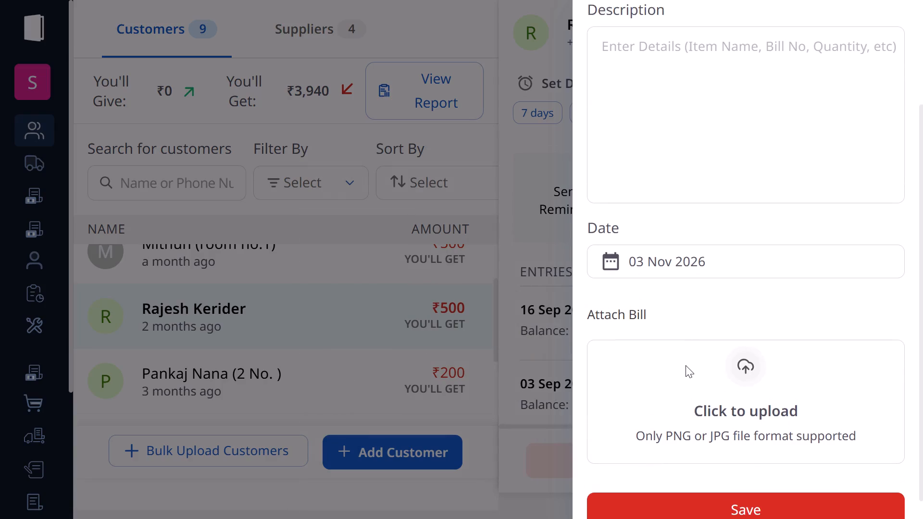
{"action": "scroll", "coordinate": [708, 454], "scroll_direction": "up", "scroll_amount": 2}
{"action": "scroll", "coordinate": [709, 452], "scroll_direction": "down", "scroll_amount": 2}
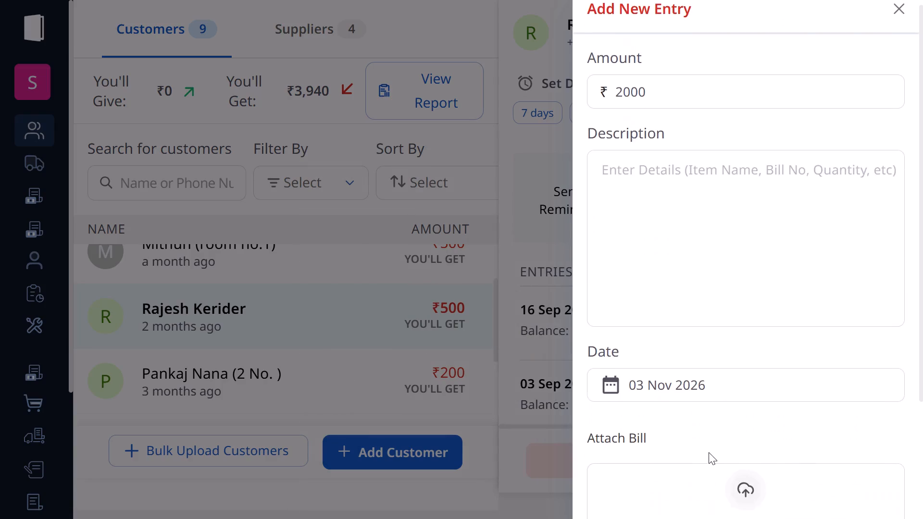
{"action": "scroll", "coordinate": [709, 452], "scroll_direction": "down", "scroll_amount": 1}
{"action": "left_click", "coordinate": [728, 485]}
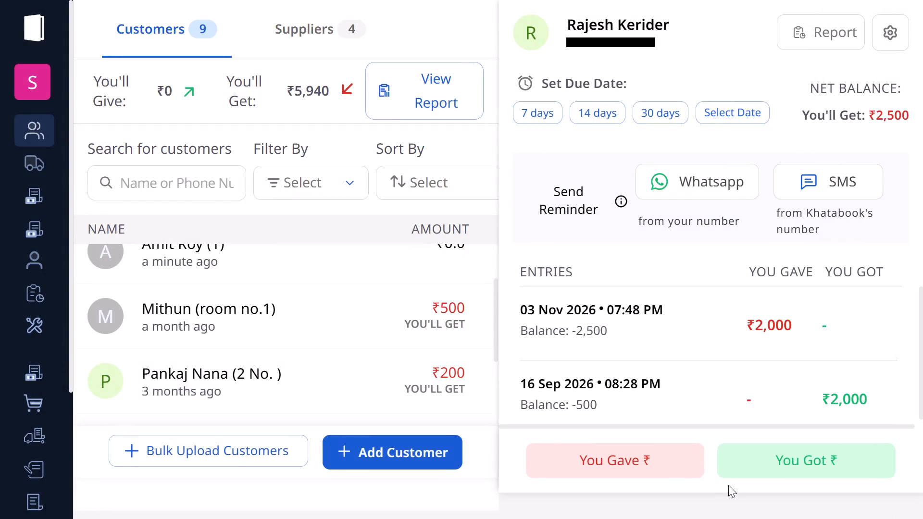
Review the whole customer list with each customer's outstanding amount.
{"action": "scroll", "coordinate": [249, 399], "scroll_direction": "up", "scroll_amount": 3}
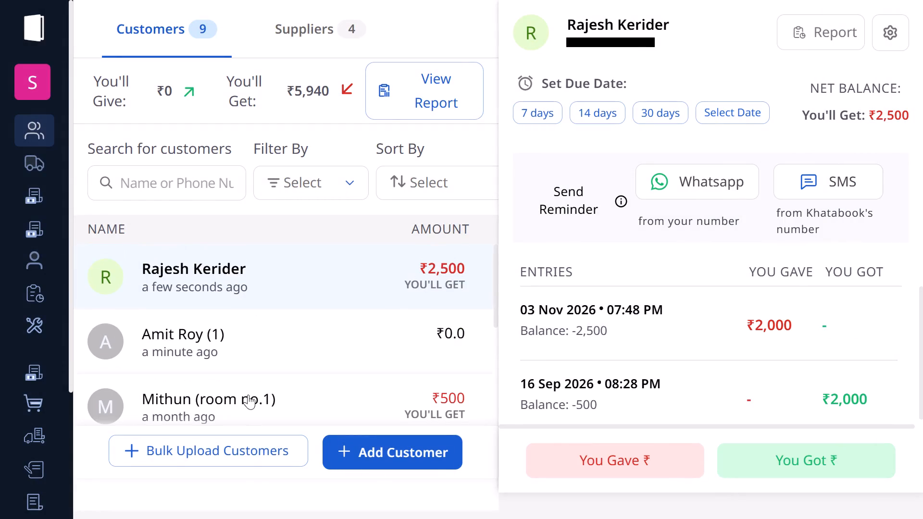
{"action": "scroll", "coordinate": [257, 365], "scroll_direction": "down", "scroll_amount": 3}
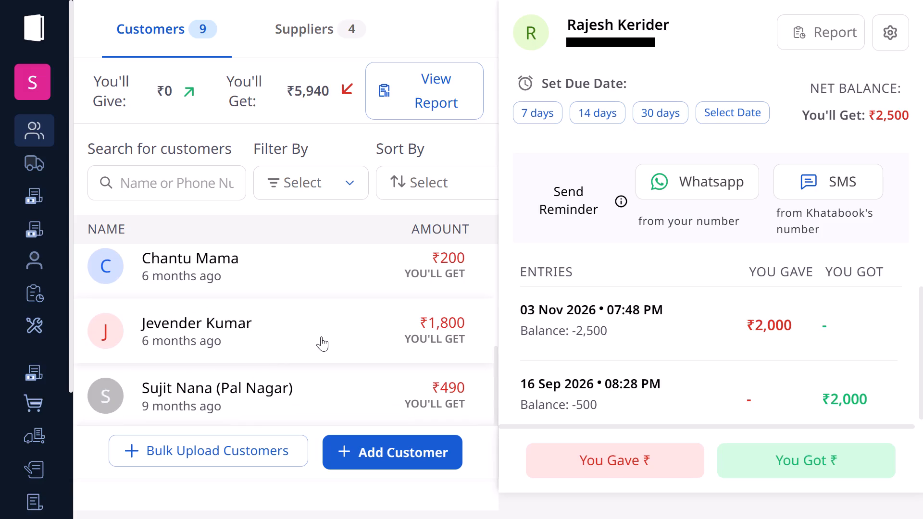
{"action": "scroll", "coordinate": [333, 344], "scroll_direction": "down", "scroll_amount": 1}
{"action": "scroll", "coordinate": [333, 344], "scroll_direction": "up", "scroll_amount": 1}
{"action": "scroll", "coordinate": [333, 344], "scroll_direction": "down", "scroll_amount": 1}
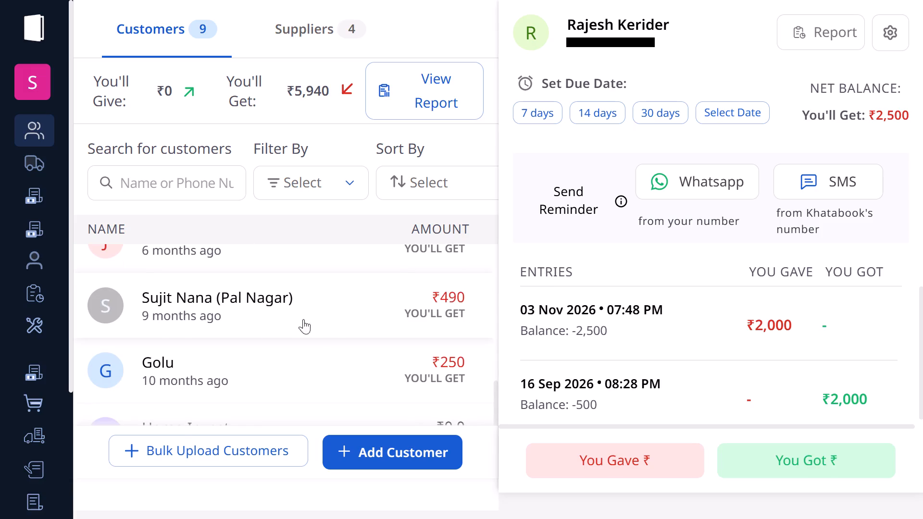
{"action": "scroll", "coordinate": [285, 362], "scroll_direction": "down", "scroll_amount": 1}
{"action": "scroll", "coordinate": [224, 340], "scroll_direction": "down", "scroll_amount": 3}
{"action": "scroll", "coordinate": [218, 338], "scroll_direction": "up", "scroll_amount": 1}
{"action": "scroll", "coordinate": [204, 384], "scroll_direction": "down", "scroll_amount": 4}
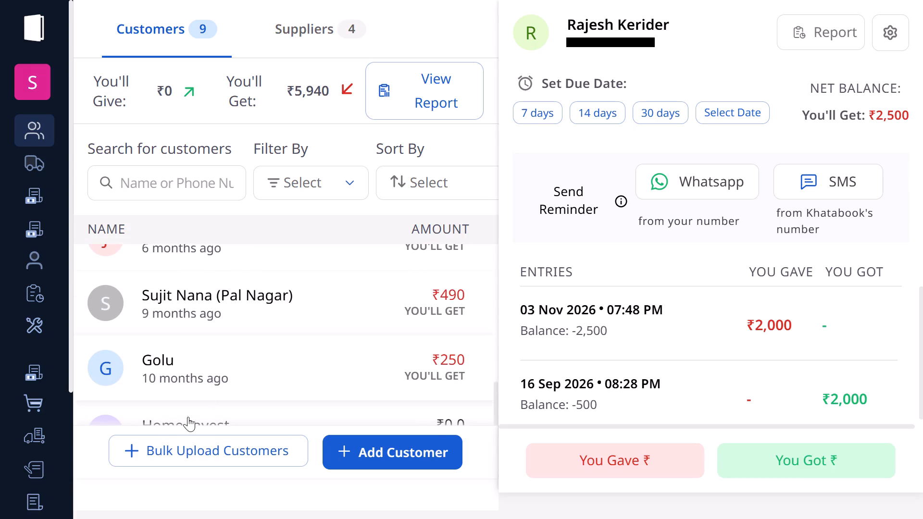
{"action": "scroll", "coordinate": [186, 379], "scroll_direction": "up", "scroll_amount": 2}
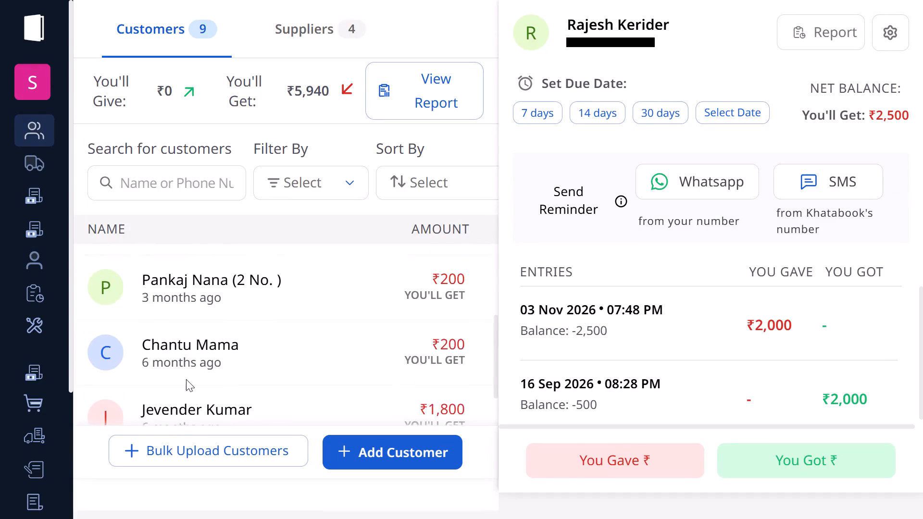
{"action": "scroll", "coordinate": [186, 379], "scroll_direction": "up", "scroll_amount": 2}
{"action": "scroll", "coordinate": [186, 379], "scroll_direction": "down", "scroll_amount": 1}
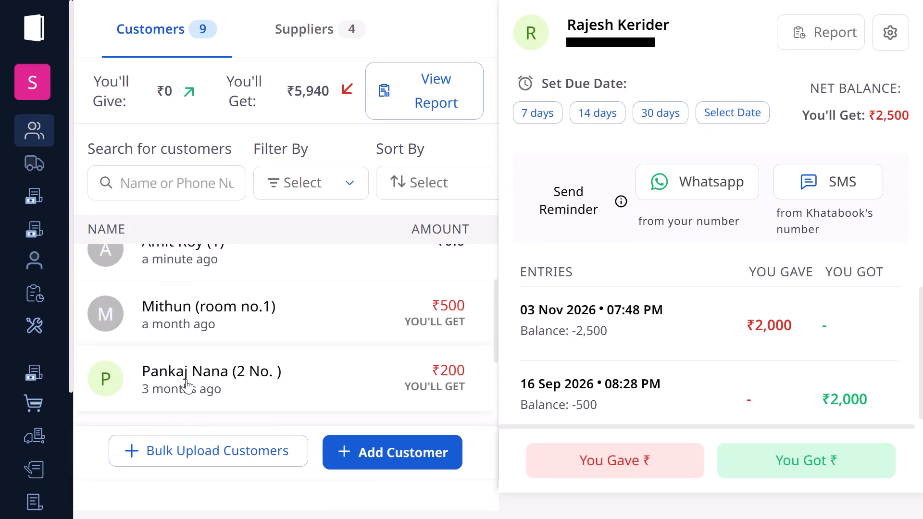
{"action": "scroll", "coordinate": [186, 379], "scroll_direction": "down", "scroll_amount": 1}
{"action": "scroll", "coordinate": [186, 379], "scroll_direction": "up", "scroll_amount": 4}
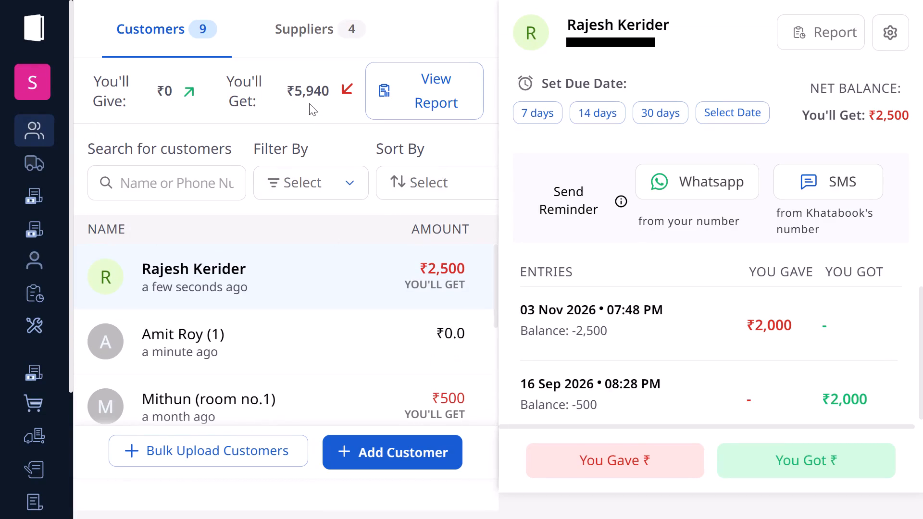
Switch to the suppliers and examine the entries in the Computer supplier's ledger.
{"action": "left_click", "coordinate": [310, 38]}
{"action": "scroll", "coordinate": [379, 286], "scroll_direction": "down", "scroll_amount": 1}
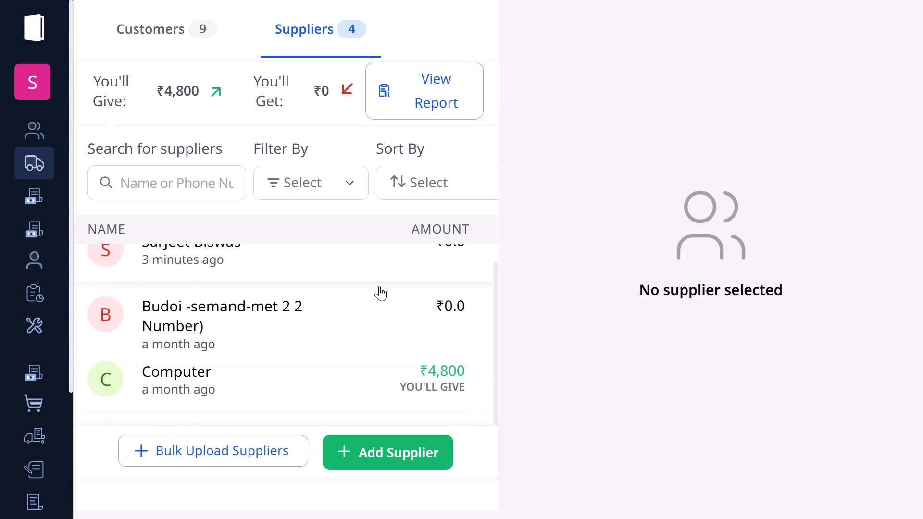
{"action": "scroll", "coordinate": [379, 286], "scroll_direction": "down", "scroll_amount": 2}
{"action": "scroll", "coordinate": [297, 361], "scroll_direction": "down", "scroll_amount": 2}
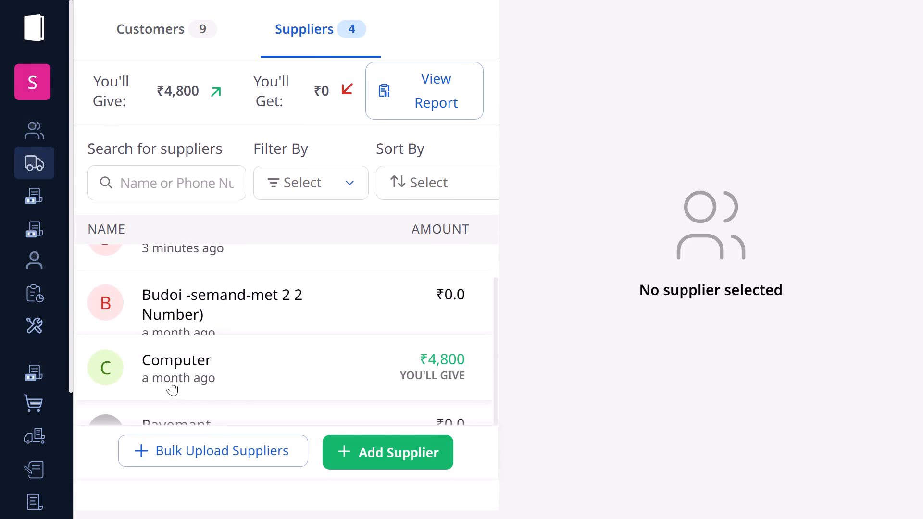
{"action": "scroll", "coordinate": [163, 381], "scroll_direction": "up", "scroll_amount": 2}
{"action": "scroll", "coordinate": [163, 381], "scroll_direction": "down", "scroll_amount": 2}
{"action": "left_click", "coordinate": [198, 367]}
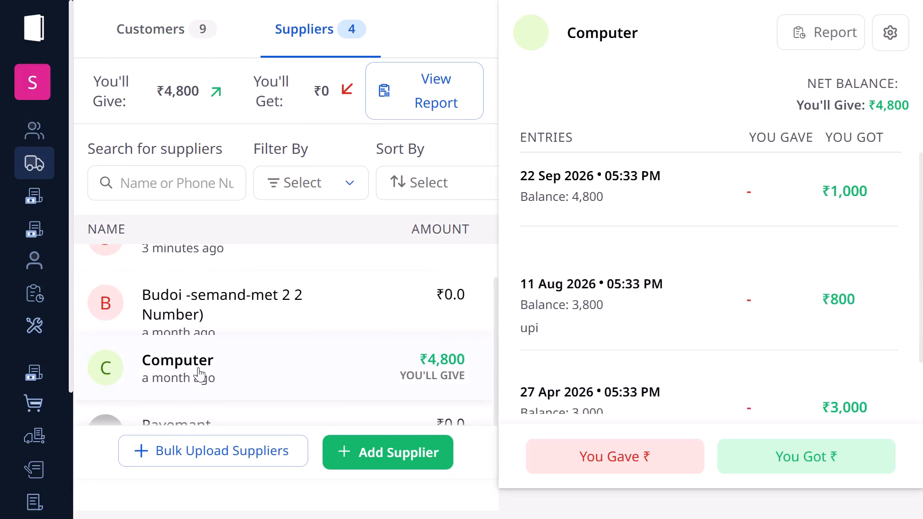
{"action": "scroll", "coordinate": [726, 326], "scroll_direction": "up", "scroll_amount": 4}
{"action": "scroll", "coordinate": [726, 326], "scroll_direction": "down", "scroll_amount": 4}
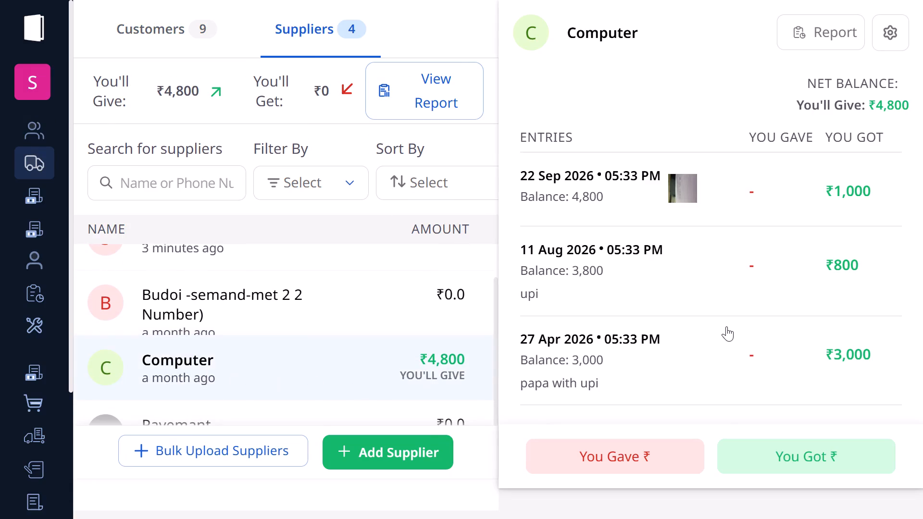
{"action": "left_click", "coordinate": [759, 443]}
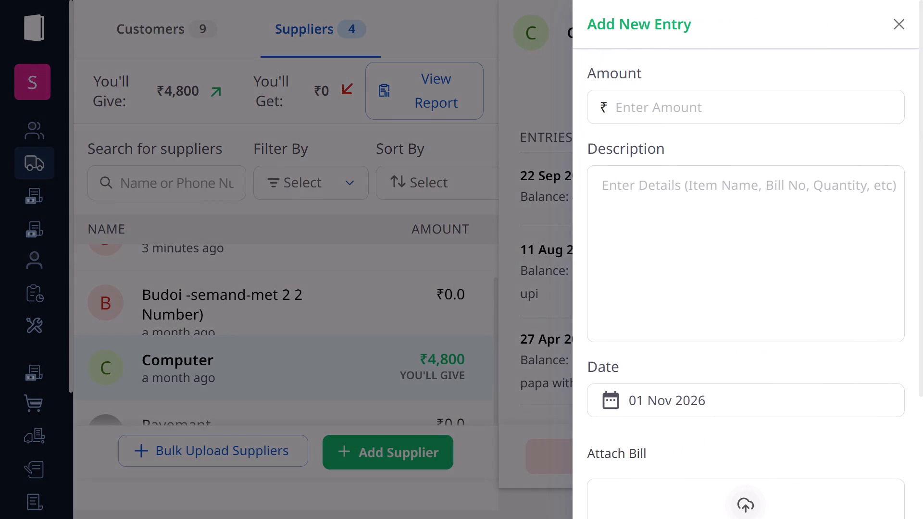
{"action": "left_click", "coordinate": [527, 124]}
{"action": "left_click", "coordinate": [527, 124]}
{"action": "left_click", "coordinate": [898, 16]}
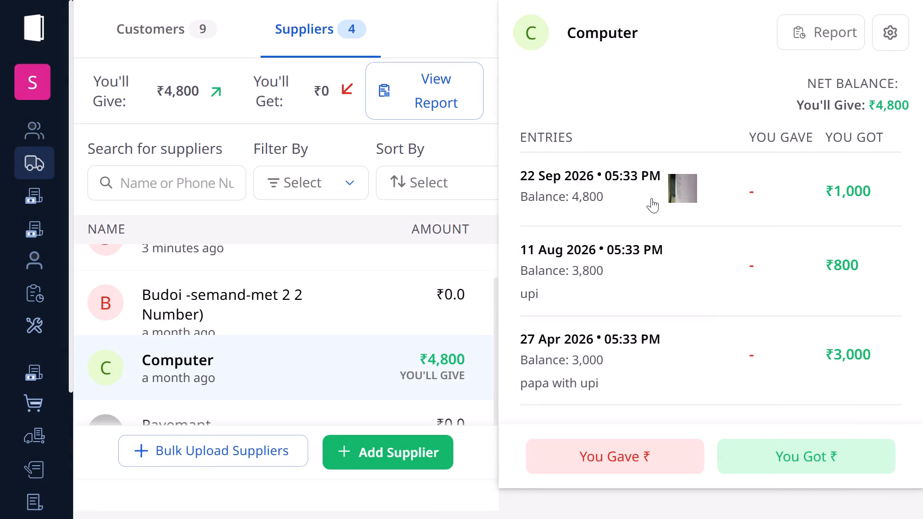
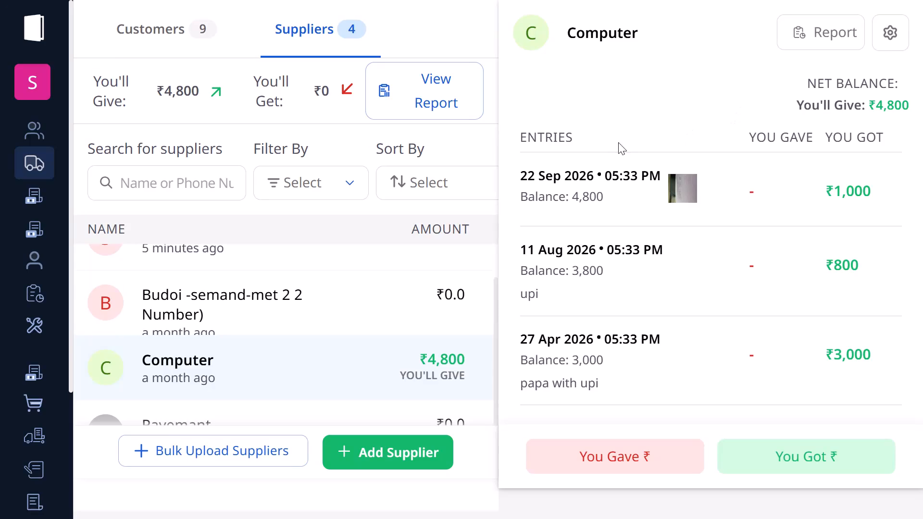
Examine the Computer supplier's ledger entries and the whole supplier list with each supplier's outstanding amount.
{"action": "scroll", "coordinate": [621, 256], "scroll_direction": "down", "scroll_amount": 2}
{"action": "scroll", "coordinate": [622, 258], "scroll_direction": "up", "scroll_amount": 2}
{"action": "scroll", "coordinate": [693, 266], "scroll_direction": "up", "scroll_amount": 4}
{"action": "scroll", "coordinate": [800, 173], "scroll_direction": "down", "scroll_amount": 4}
{"action": "left_click", "coordinate": [165, 23]}
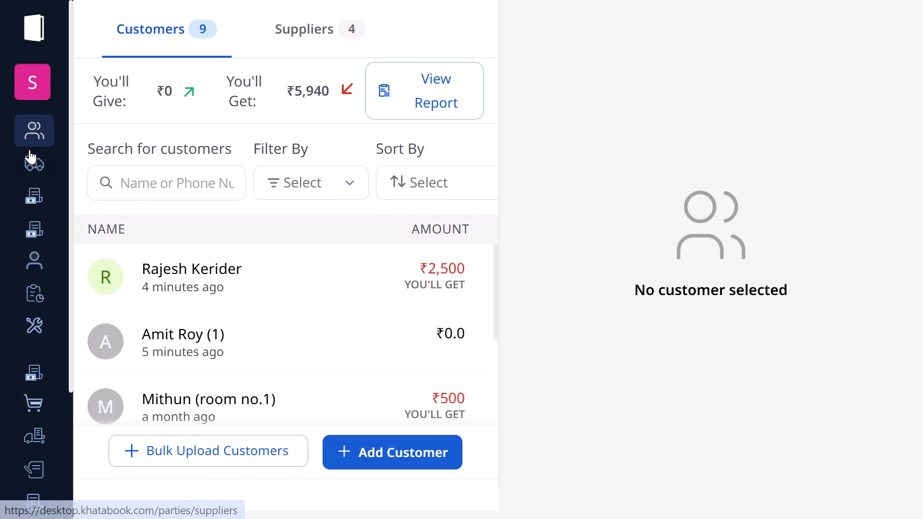
{"action": "left_click", "coordinate": [29, 168]}
{"action": "scroll", "coordinate": [185, 273], "scroll_direction": "down", "scroll_amount": 1}
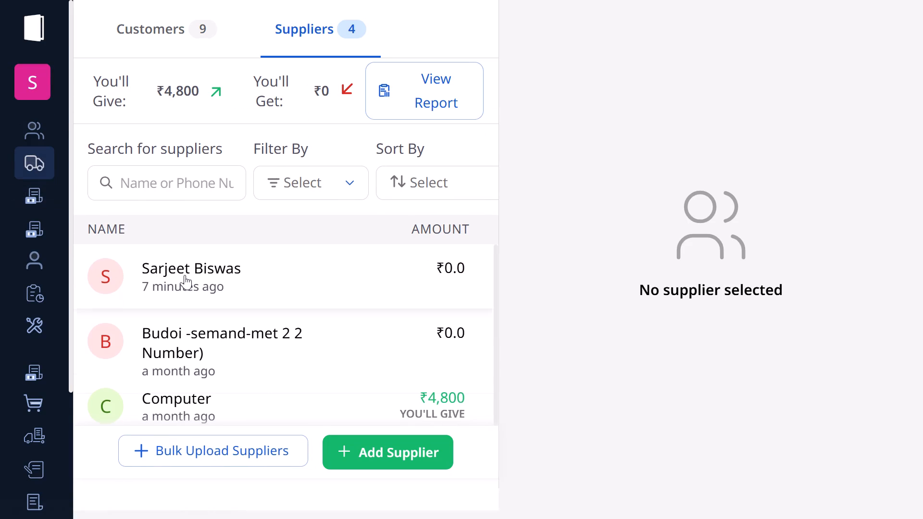
{"action": "scroll", "coordinate": [185, 275], "scroll_direction": "down", "scroll_amount": 5}
Check the Expenses section and the Sales transactions for any recorded entries.
{"action": "left_click", "coordinate": [37, 189]}
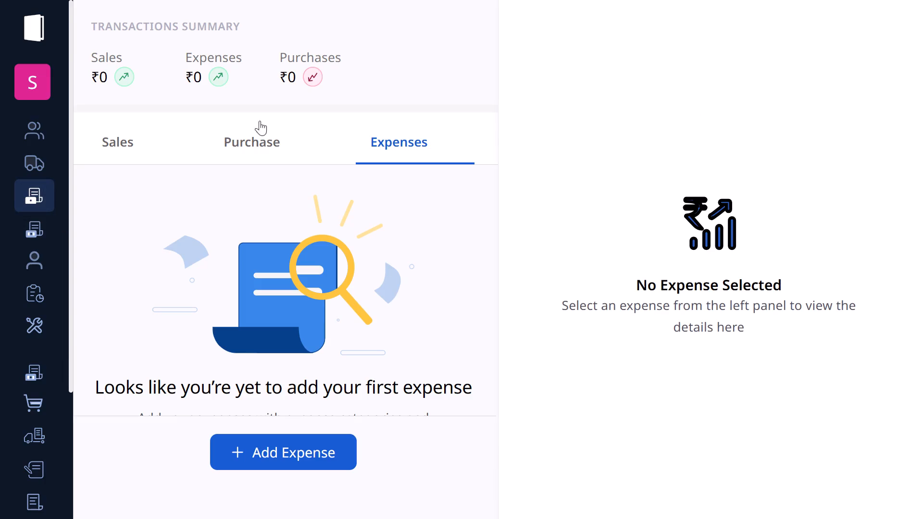
{"action": "left_click", "coordinate": [123, 138]}
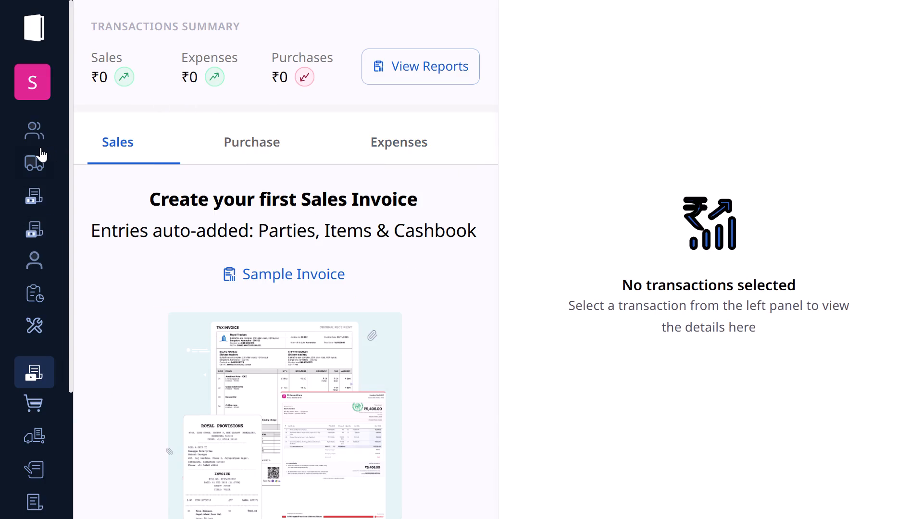
Return to the customer list and expand the side navigation to show the section names.
{"action": "left_click", "coordinate": [31, 123]}
{"action": "left_click", "coordinate": [32, 29]}
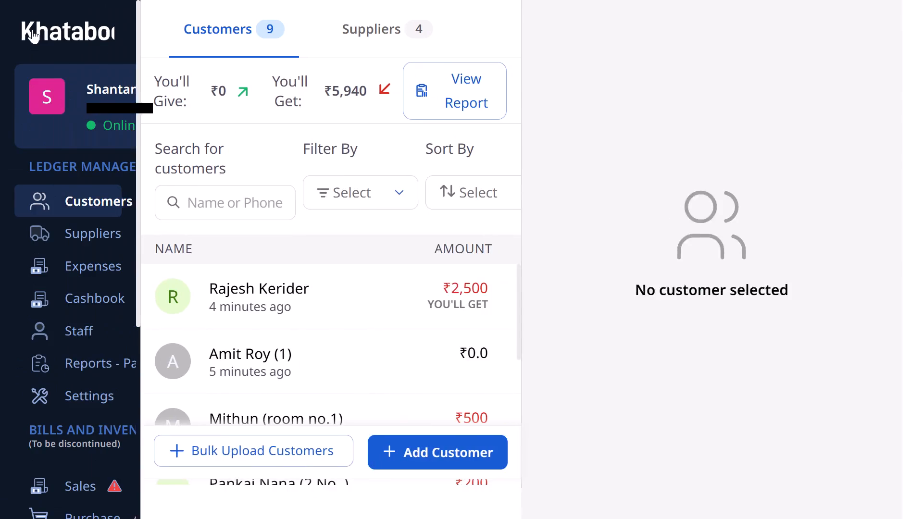
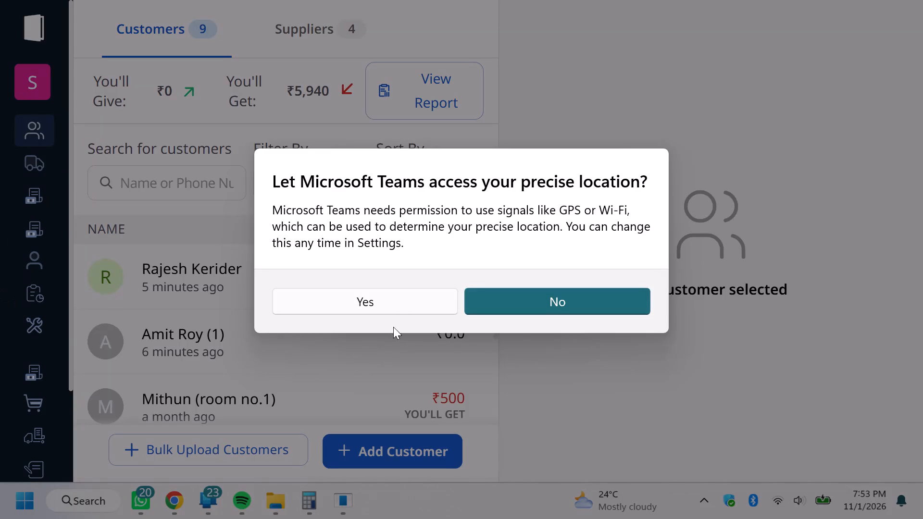
Deny Microsoft Teams access to the precise location.
{"action": "left_click", "coordinate": [506, 301]}
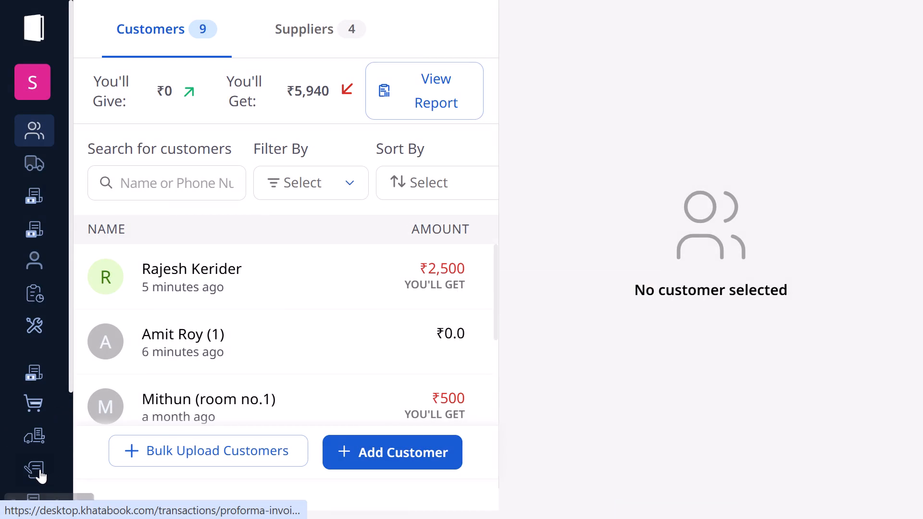
Open the Proforma Invoice section to check for existing invoices, dismissing the notice that covers it.
{"action": "left_click", "coordinate": [38, 468]}
{"action": "scroll", "coordinate": [38, 466], "scroll_direction": "down", "scroll_amount": 4}
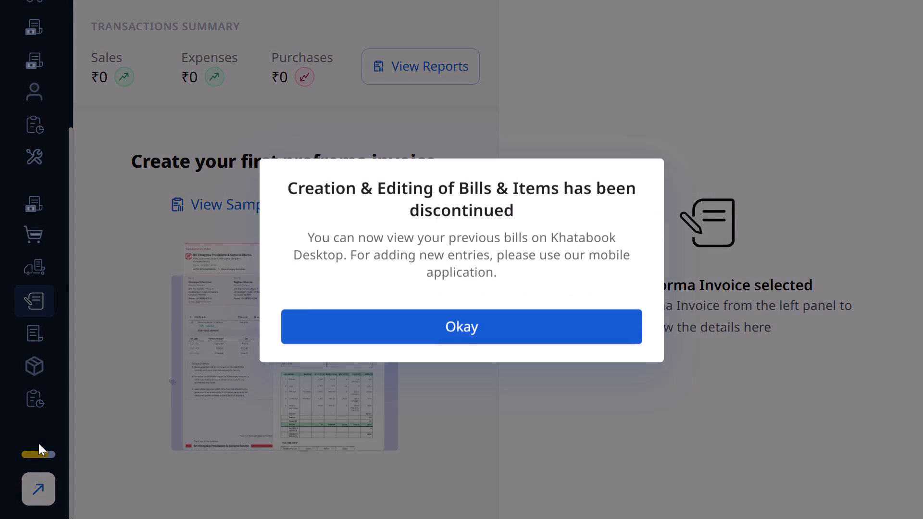
{"action": "left_click", "coordinate": [400, 319]}
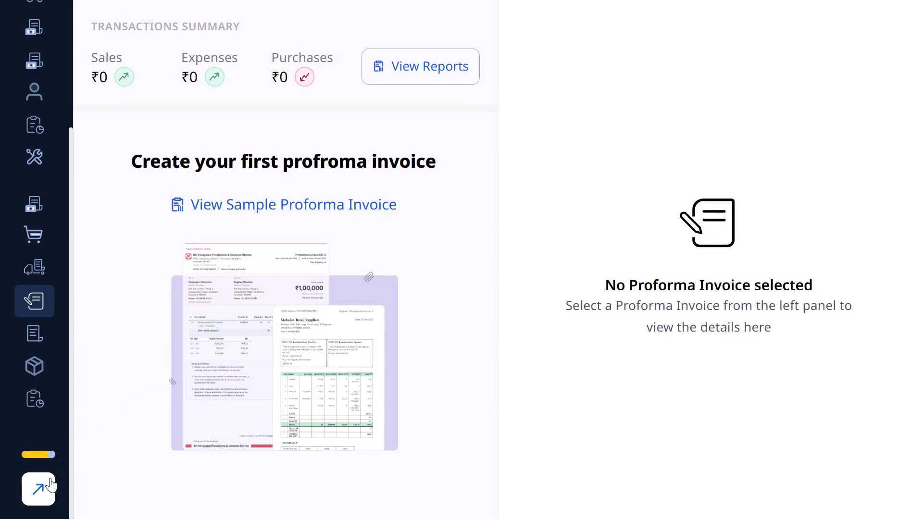
Open the business details form from the profile completion shortcut, look through its fields, and postpone filling it in.
{"action": "left_click", "coordinate": [44, 486]}
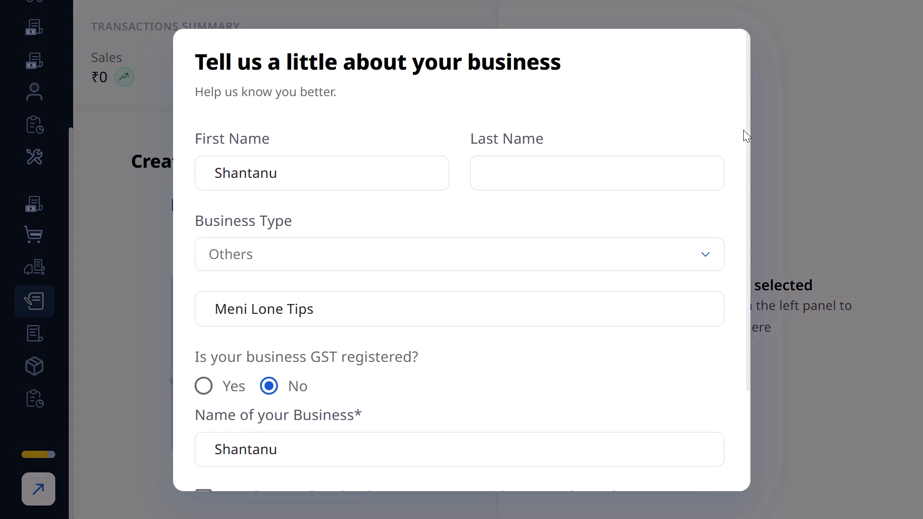
{"action": "left_click", "coordinate": [894, 111]}
{"action": "left_click", "coordinate": [823, 134]}
{"action": "scroll", "coordinate": [367, 341], "scroll_direction": "down", "scroll_amount": 3}
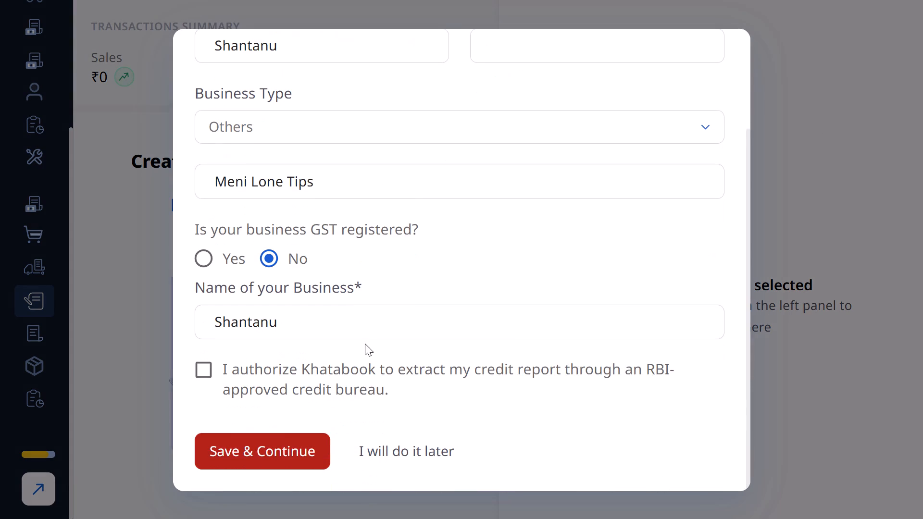
{"action": "scroll", "coordinate": [365, 344], "scroll_direction": "down", "scroll_amount": 3}
{"action": "left_click", "coordinate": [388, 449]}
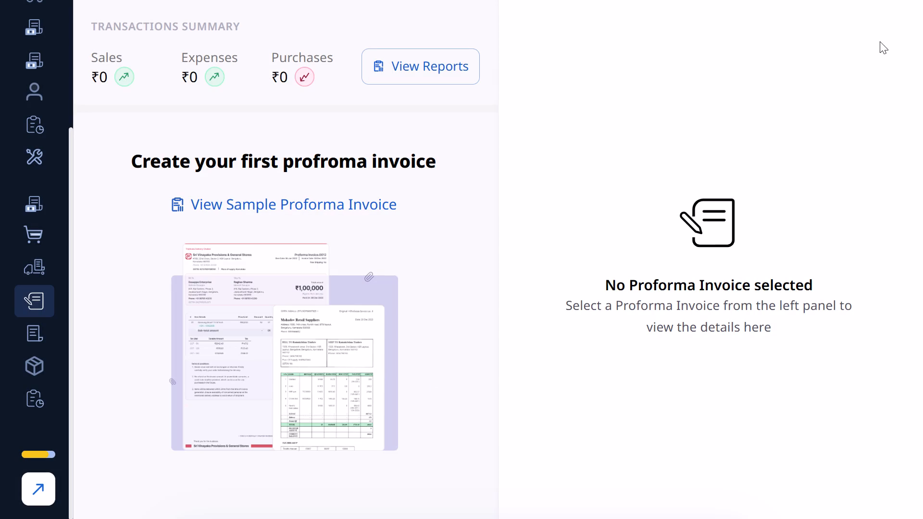
Exit full-screen view and reopen the Proforma Invoice page in the standalone Khatabook app, dismissing its link settings tip.
{"action": "key", "text": "F11"}
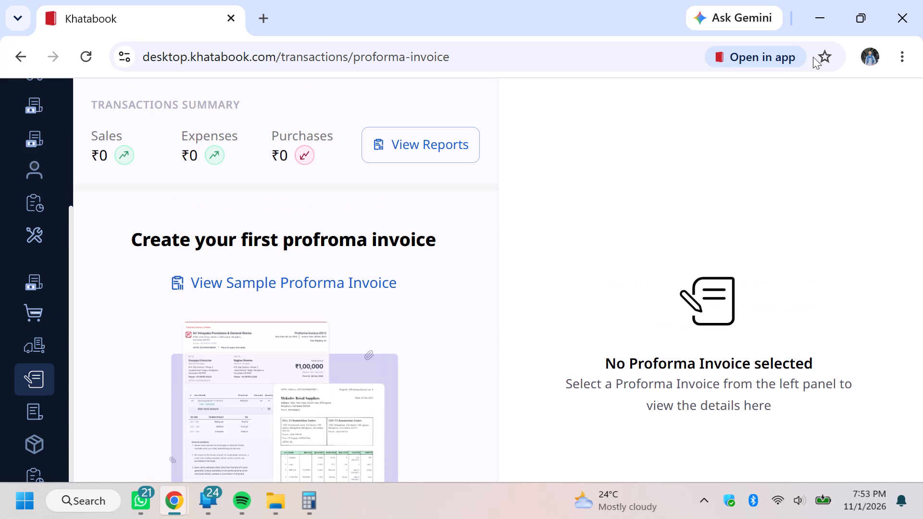
{"action": "left_click", "coordinate": [763, 53]}
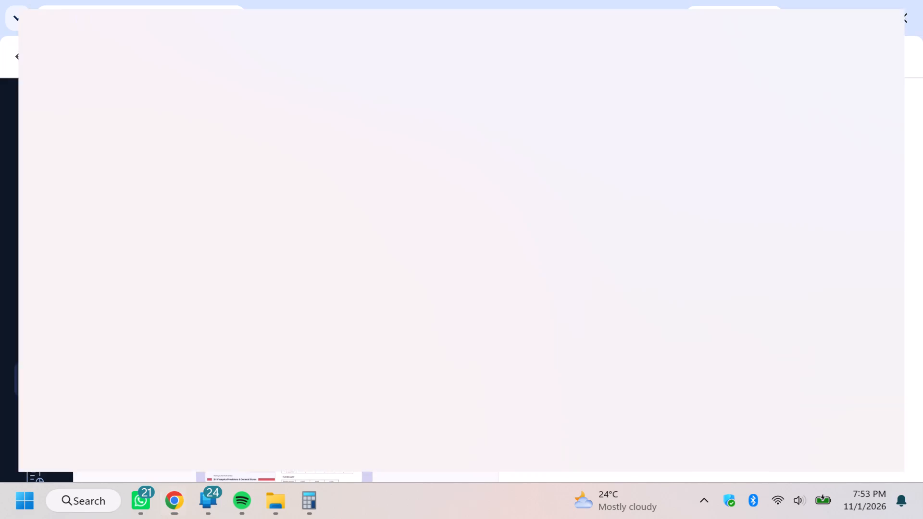
{"action": "left_click", "coordinate": [764, 61]}
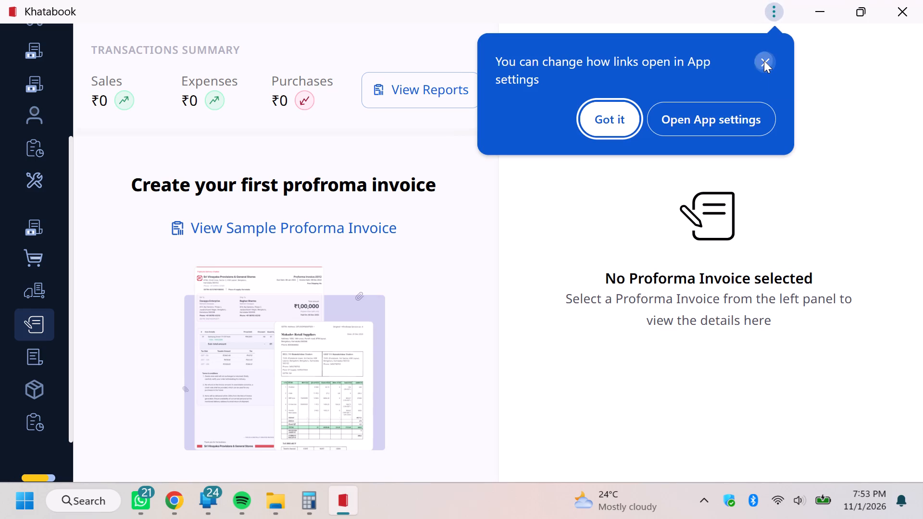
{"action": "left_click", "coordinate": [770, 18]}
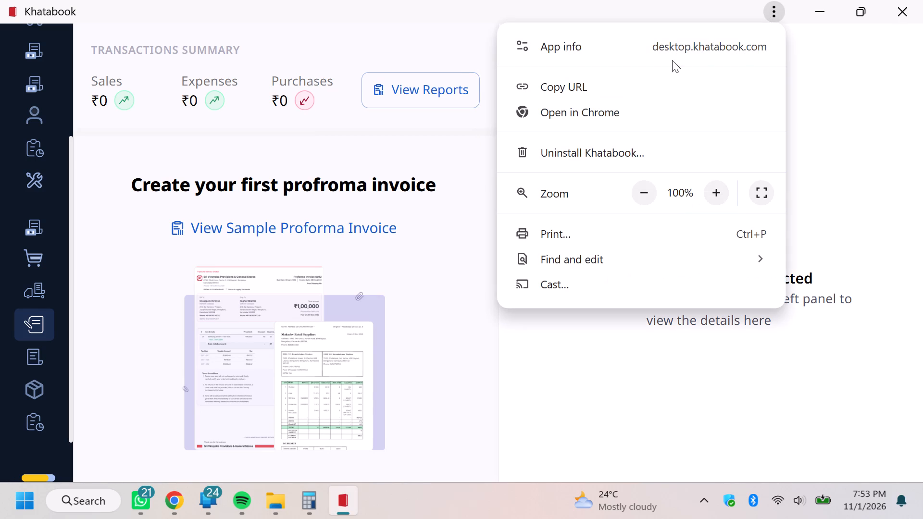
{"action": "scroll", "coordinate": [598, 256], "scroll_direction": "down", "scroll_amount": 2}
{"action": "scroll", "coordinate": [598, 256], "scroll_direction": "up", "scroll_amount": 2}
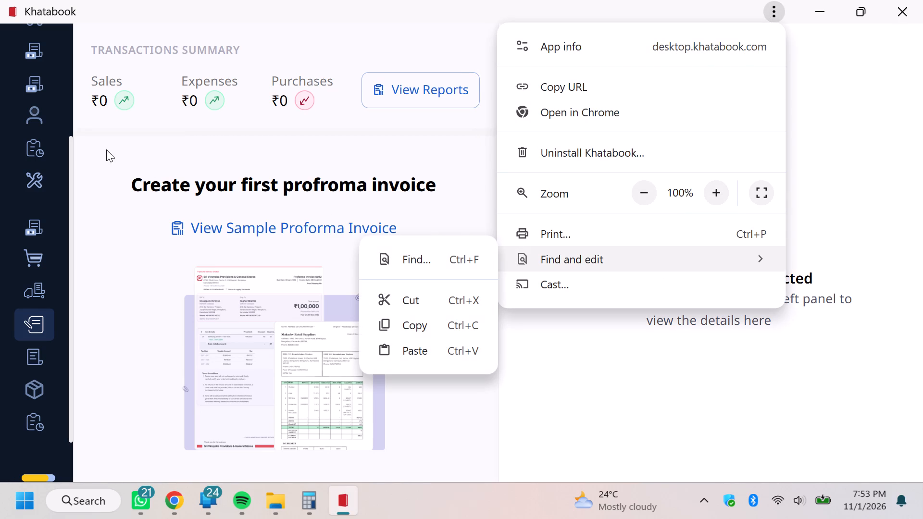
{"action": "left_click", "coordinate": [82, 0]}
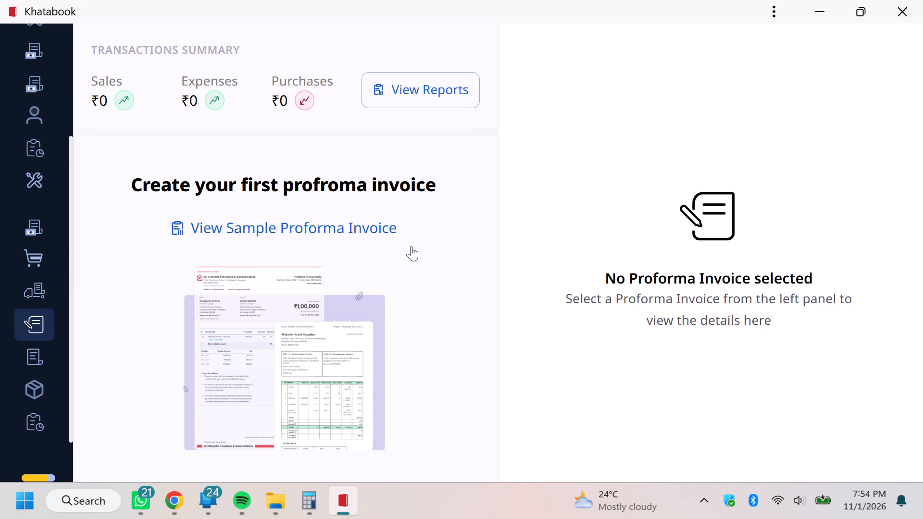
Close the Khatabook app, agreeing to leave it, and close the File Explorer window behind it.
{"action": "left_click", "coordinate": [916, 0]}
{"action": "left_click", "coordinate": [524, 114]}
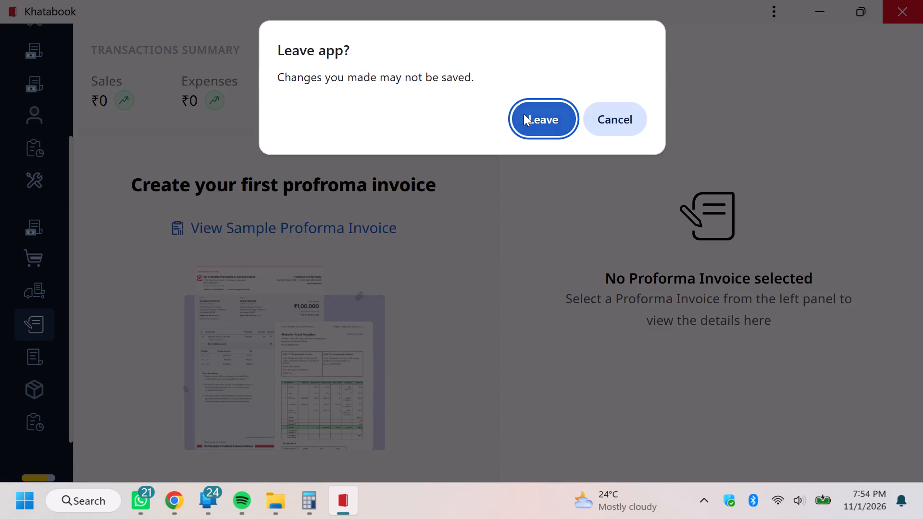
{"action": "left_click", "coordinate": [912, 9]}
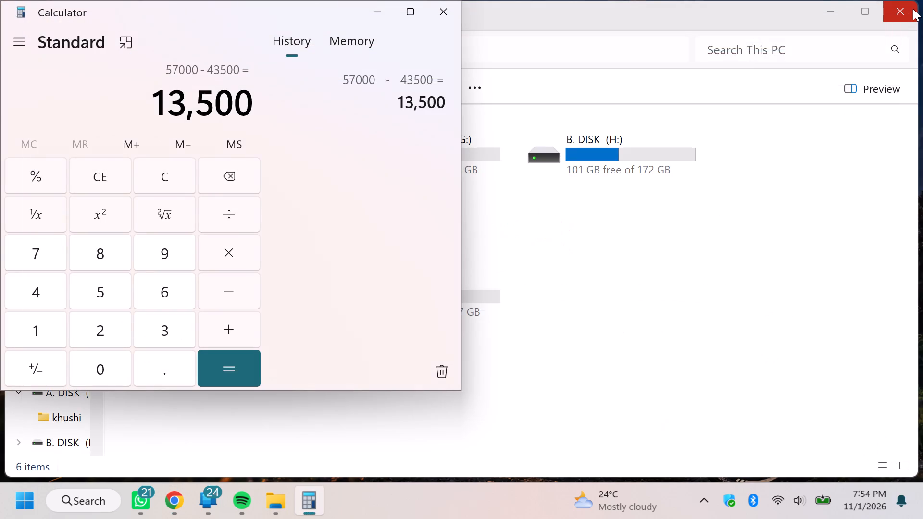